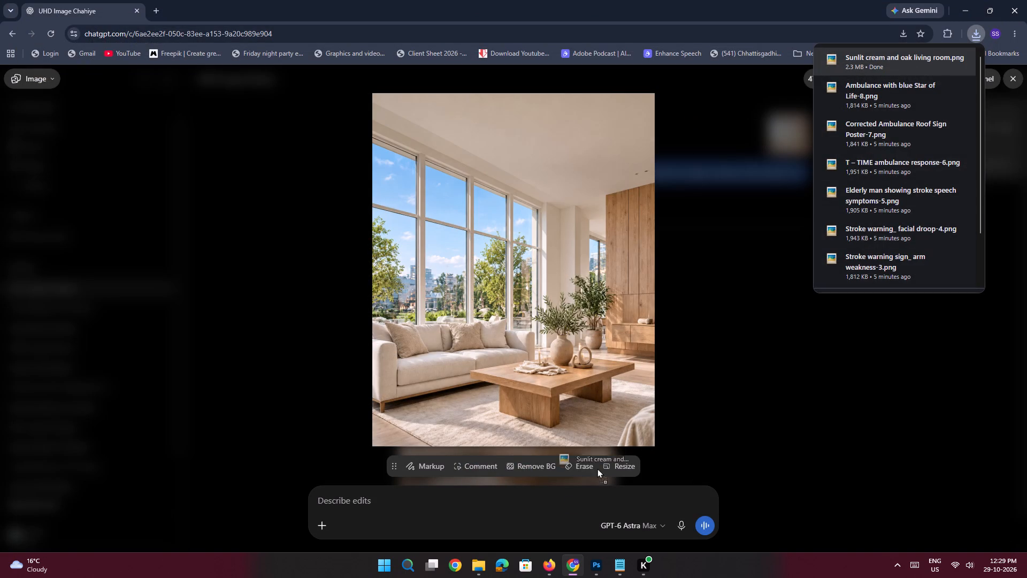
{"action": "left_click_drag", "start_coordinate": [597, 468], "coordinate": [426, 243]}
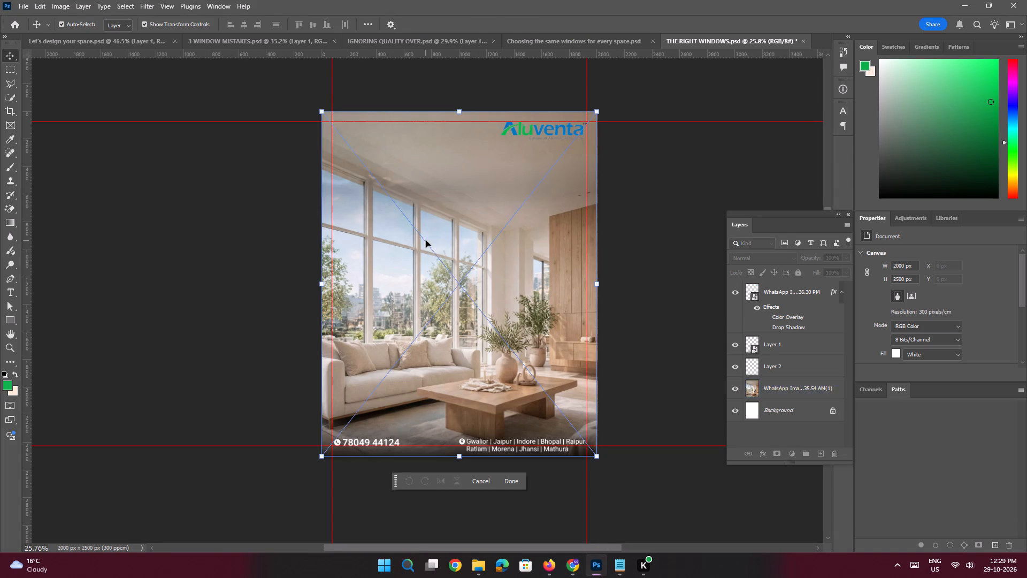
{"action": "key", "text": "Return"}
{"action": "key", "text": "Return"}
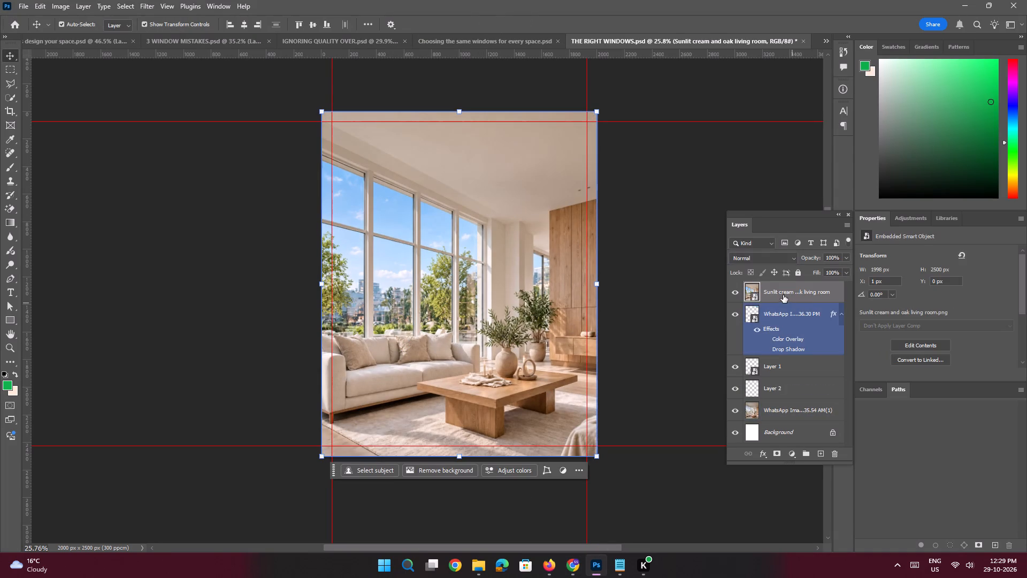
Move the new living-room image layer directly beneath Layer 2 and save the document.
{"action": "left_click_drag", "start_coordinate": [782, 294], "coordinate": [785, 401]}
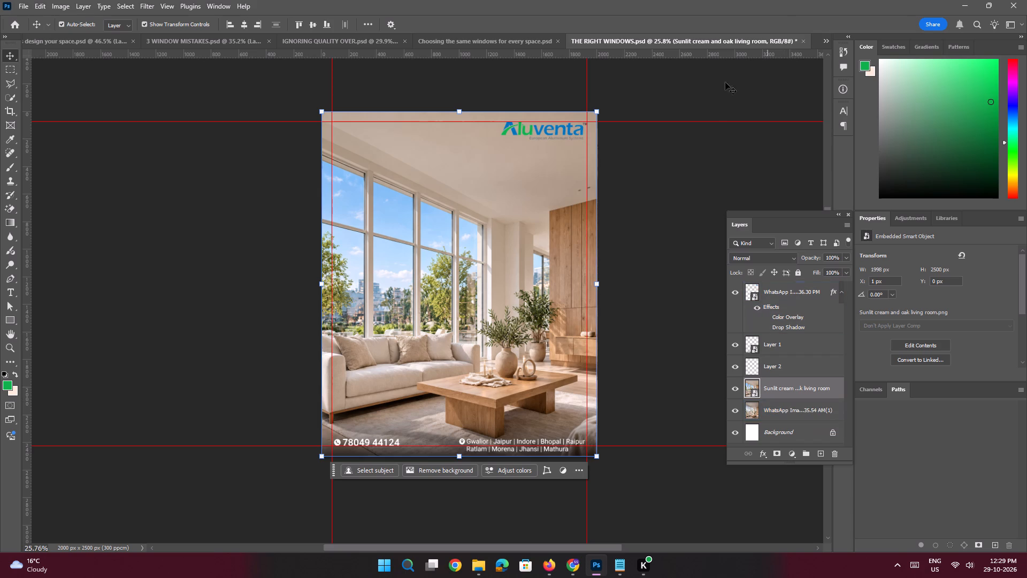
{"action": "key", "text": "ctrl+s"}
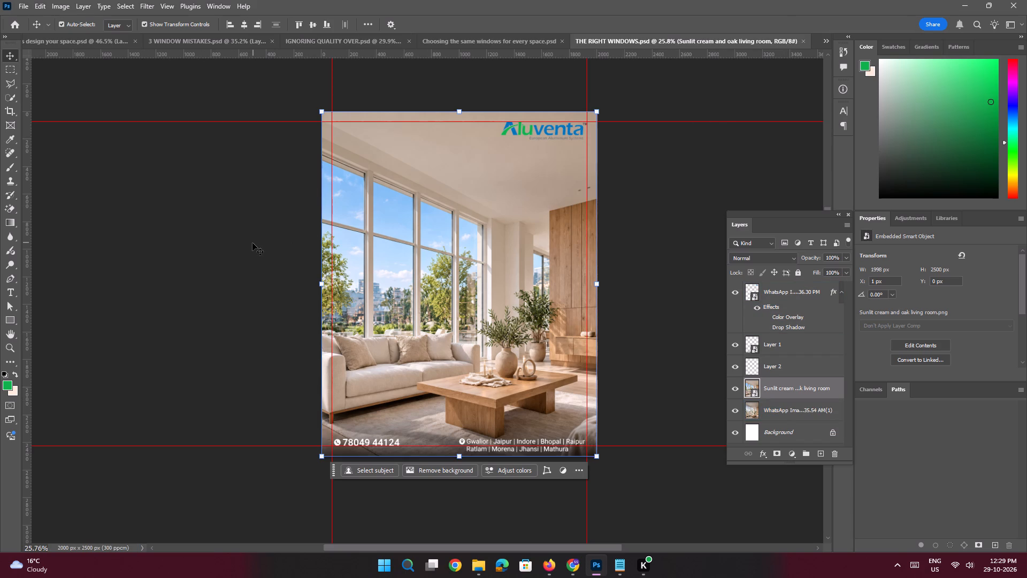
Examine the Aluventa logo close up and check how it reads against the new background across the whole post.
{"action": "left_click", "coordinate": [252, 243]}
{"action": "key", "text": "space"}
{"action": "left_click_drag", "start_coordinate": [524, 184], "coordinate": [550, 263], "text": "ctrl"}
{"action": "left_click_drag", "start_coordinate": [573, 164], "coordinate": [563, 204]}
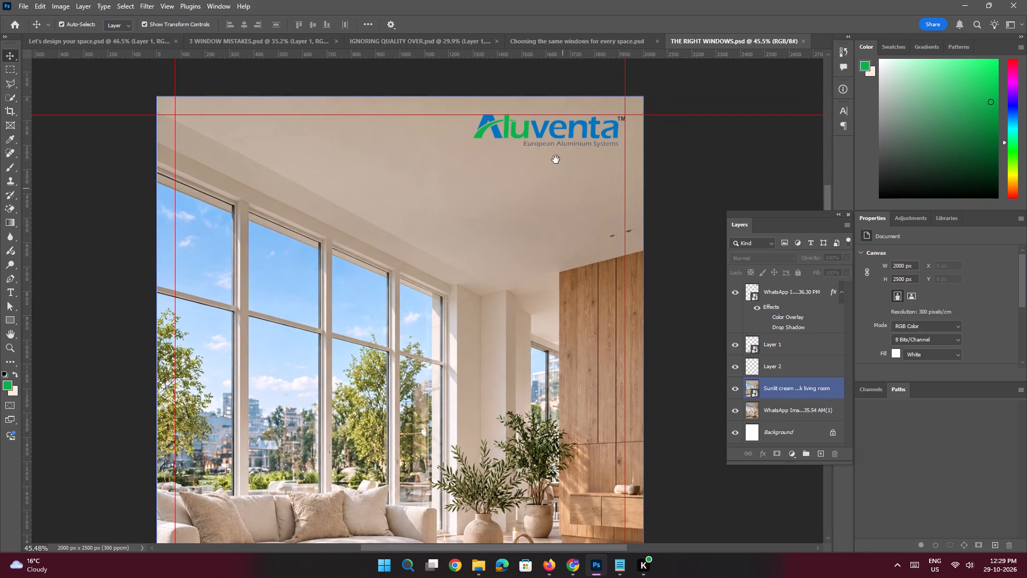
{"action": "left_click_drag", "start_coordinate": [549, 137], "coordinate": [563, 207], "text": "ctrl"}
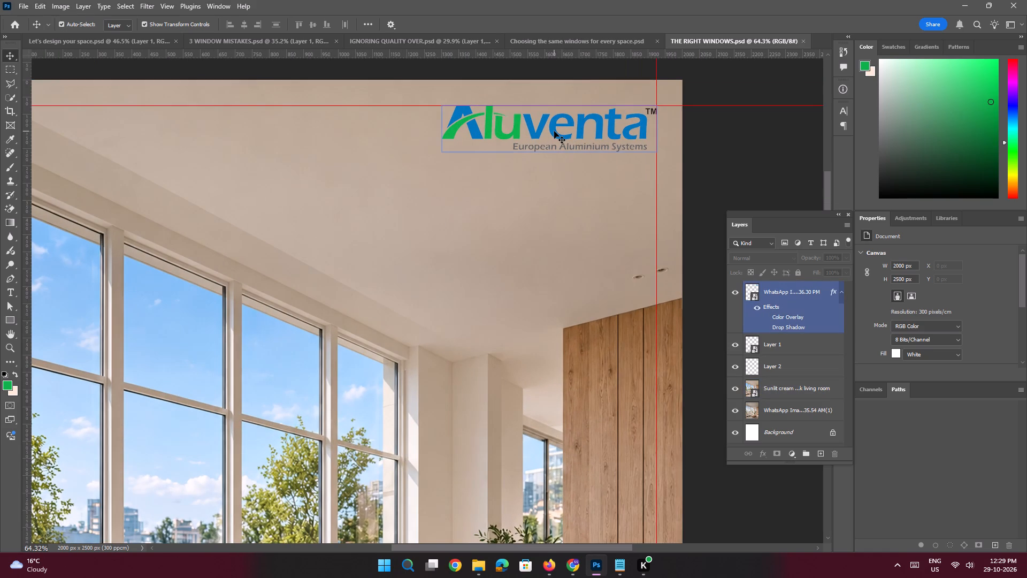
{"action": "left_click", "coordinate": [554, 131]}
{"action": "key", "text": "space"}
{"action": "left_click_drag", "start_coordinate": [563, 178], "coordinate": [505, 170], "text": "ctrl"}
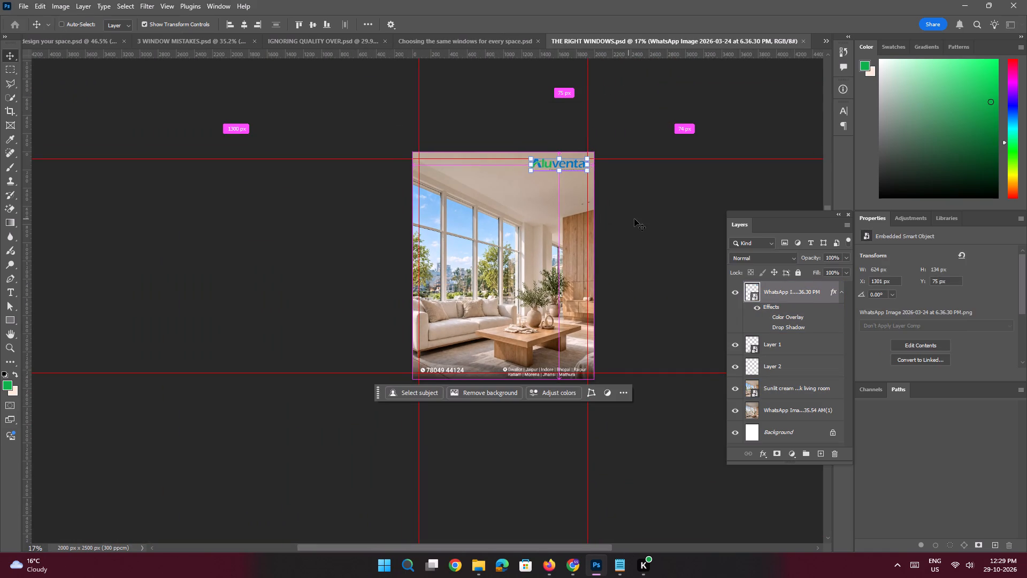
{"action": "left_click", "coordinate": [634, 219]}
{"action": "key", "text": "ctrl+space"}
{"action": "key", "text": "ctrl+space"}
{"action": "key", "text": "ctrl+space"}
{"action": "key", "text": "ctrl+space"}
{"action": "key", "text": "ctrl+space"}
{"action": "key", "text": "ctrl+space"}
{"action": "key", "text": "ctrl+space"}
{"action": "key", "text": "ctrl+space"}
{"action": "key", "text": "ctrl+space"}
{"action": "key", "text": "ctrl+space"}
{"action": "key", "text": "ctrl+space"}
{"action": "key", "text": "ctrl+space"}
{"action": "key", "text": "ctrl+space"}
{"action": "key", "text": "ctrl+space"}
{"action": "key", "text": "ctrl+space"}
{"action": "key", "text": "ctrl+space"}
{"action": "key", "text": "ctrl+space"}
{"action": "key", "text": "ctrl+space"}
{"action": "key", "text": "ctrl+space"}
{"action": "left_click_drag", "start_coordinate": [584, 166], "coordinate": [600, 203], "text": "ctrl"}
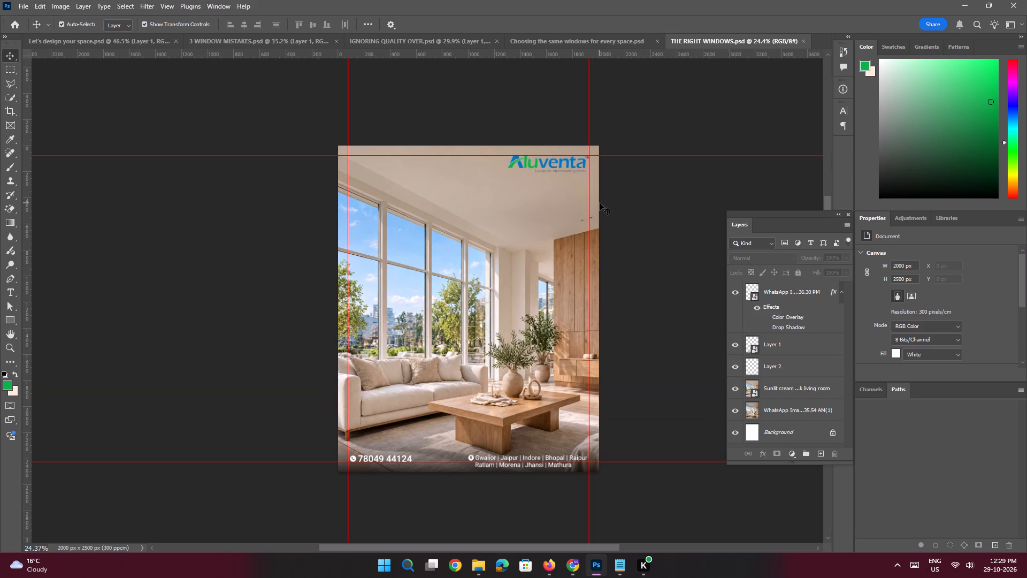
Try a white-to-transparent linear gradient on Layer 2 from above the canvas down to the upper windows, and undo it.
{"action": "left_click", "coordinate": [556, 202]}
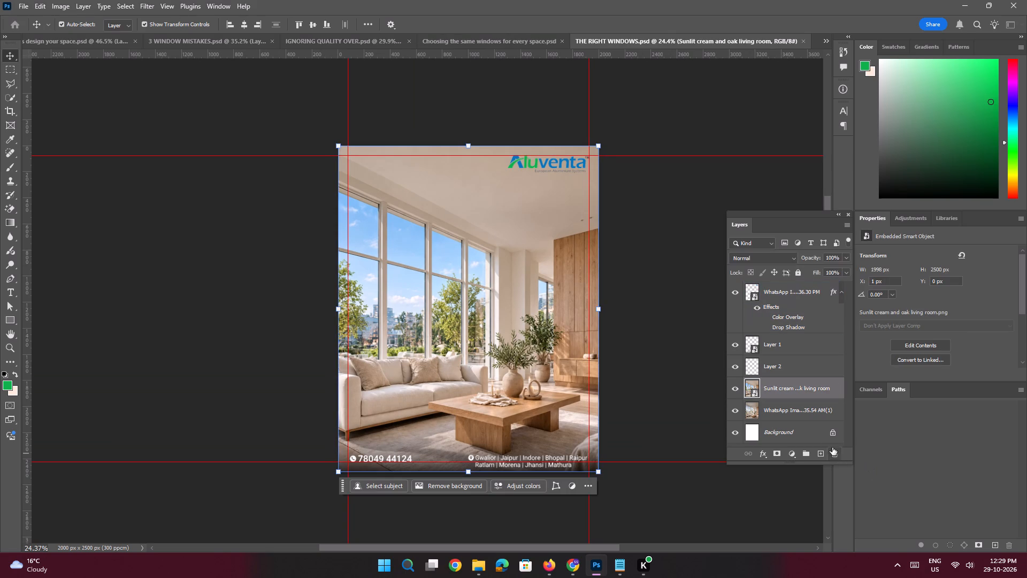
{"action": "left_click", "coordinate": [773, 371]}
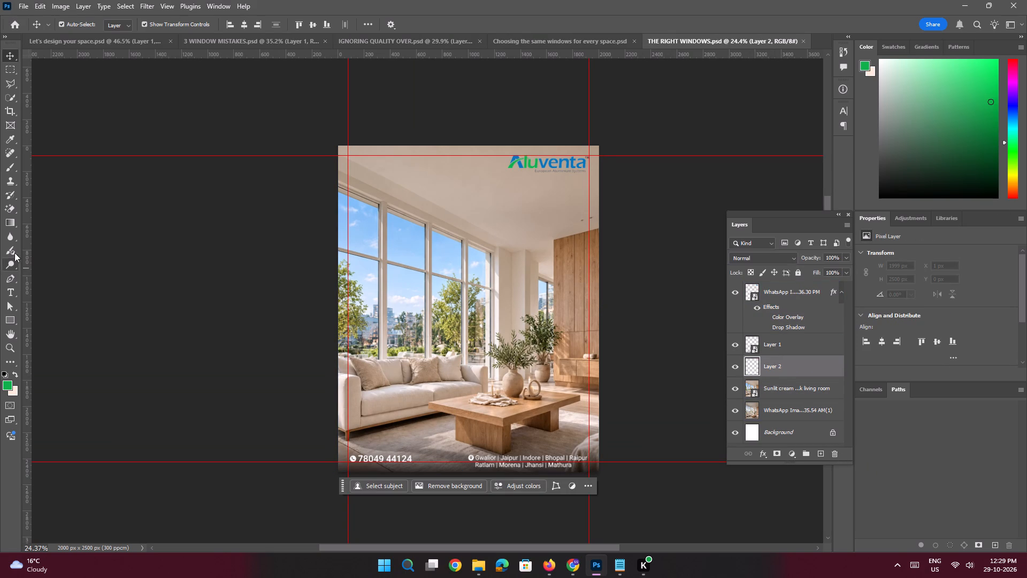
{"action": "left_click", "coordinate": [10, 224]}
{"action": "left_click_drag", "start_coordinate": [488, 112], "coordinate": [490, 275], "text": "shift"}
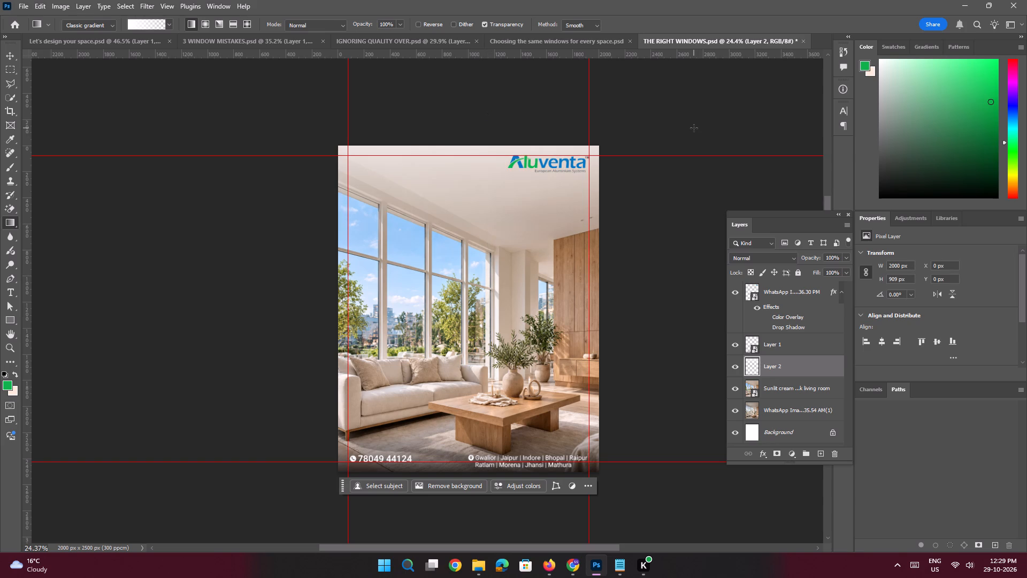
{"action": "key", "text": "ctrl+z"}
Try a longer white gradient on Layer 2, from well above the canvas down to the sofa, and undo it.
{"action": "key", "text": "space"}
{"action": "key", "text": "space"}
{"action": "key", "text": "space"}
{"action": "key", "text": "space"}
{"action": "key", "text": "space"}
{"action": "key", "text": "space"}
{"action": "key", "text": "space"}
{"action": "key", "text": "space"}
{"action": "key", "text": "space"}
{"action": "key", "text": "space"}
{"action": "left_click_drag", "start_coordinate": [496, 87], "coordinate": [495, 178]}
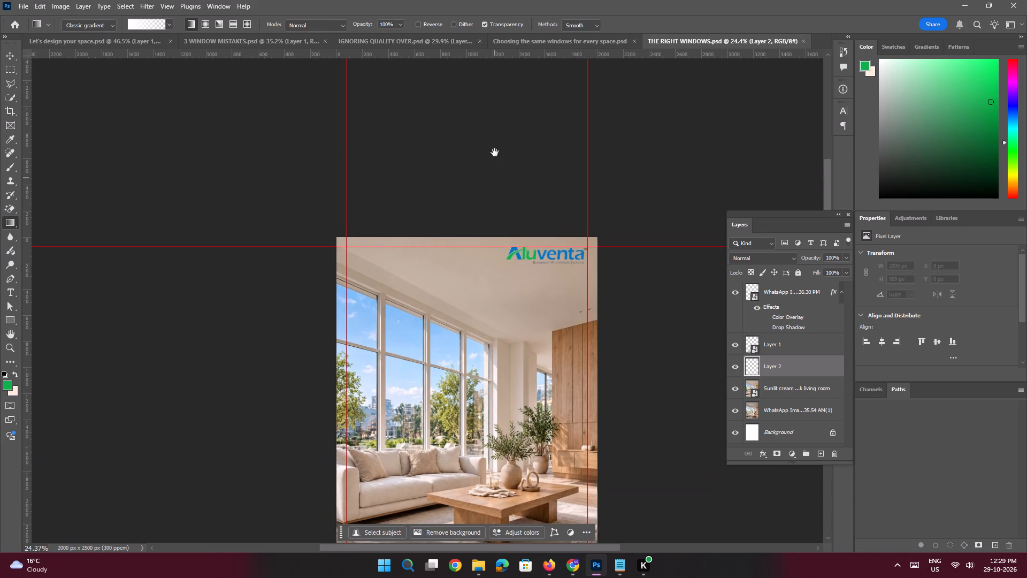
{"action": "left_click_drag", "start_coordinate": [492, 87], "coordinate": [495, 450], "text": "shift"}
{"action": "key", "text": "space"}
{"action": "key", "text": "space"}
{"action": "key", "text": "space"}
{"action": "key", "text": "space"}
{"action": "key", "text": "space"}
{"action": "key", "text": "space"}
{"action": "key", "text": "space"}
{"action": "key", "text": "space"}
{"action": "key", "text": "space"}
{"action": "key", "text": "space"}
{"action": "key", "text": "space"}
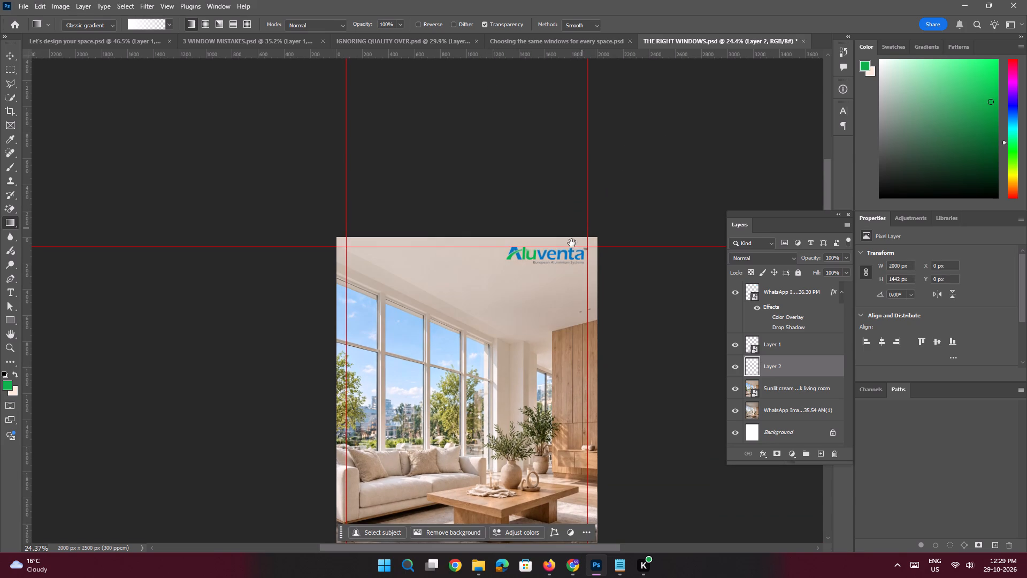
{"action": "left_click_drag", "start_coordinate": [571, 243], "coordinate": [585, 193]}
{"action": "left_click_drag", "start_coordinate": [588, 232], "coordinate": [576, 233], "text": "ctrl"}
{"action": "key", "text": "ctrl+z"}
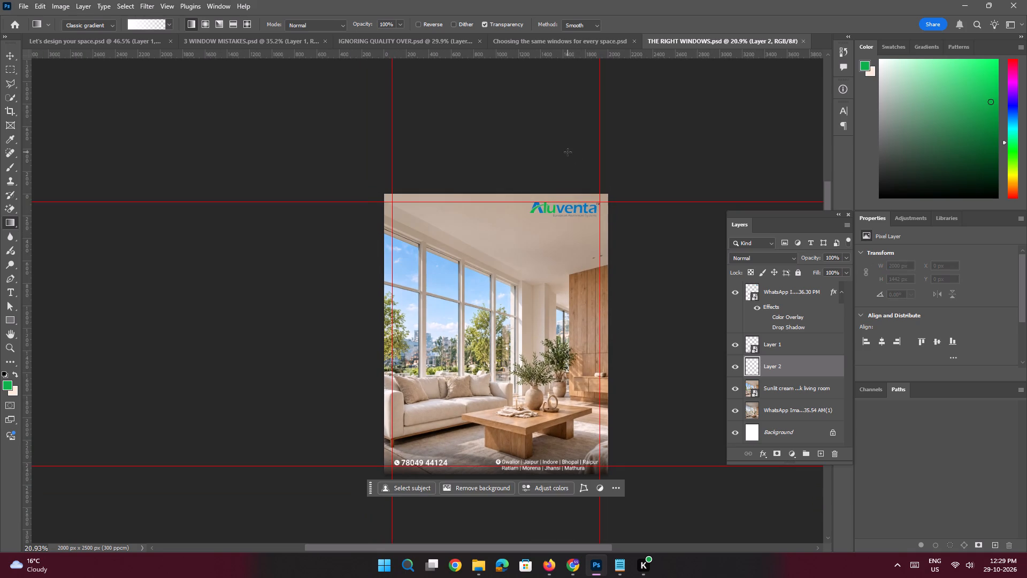
Draw a white-to-transparent linear gradient on Layer 2 from far above the canvas to the sofa, about 1511 px deep, and save.
{"action": "key", "text": "space"}
{"action": "key", "text": "space"}
{"action": "key", "text": "space"}
{"action": "key", "text": "space"}
{"action": "key", "text": "space"}
{"action": "key", "text": "space"}
{"action": "key", "text": "space"}
{"action": "left_click_drag", "start_coordinate": [569, 152], "coordinate": [563, 187]}
{"action": "left_click_drag", "start_coordinate": [582, 199], "coordinate": [563, 197], "text": "ctrl"}
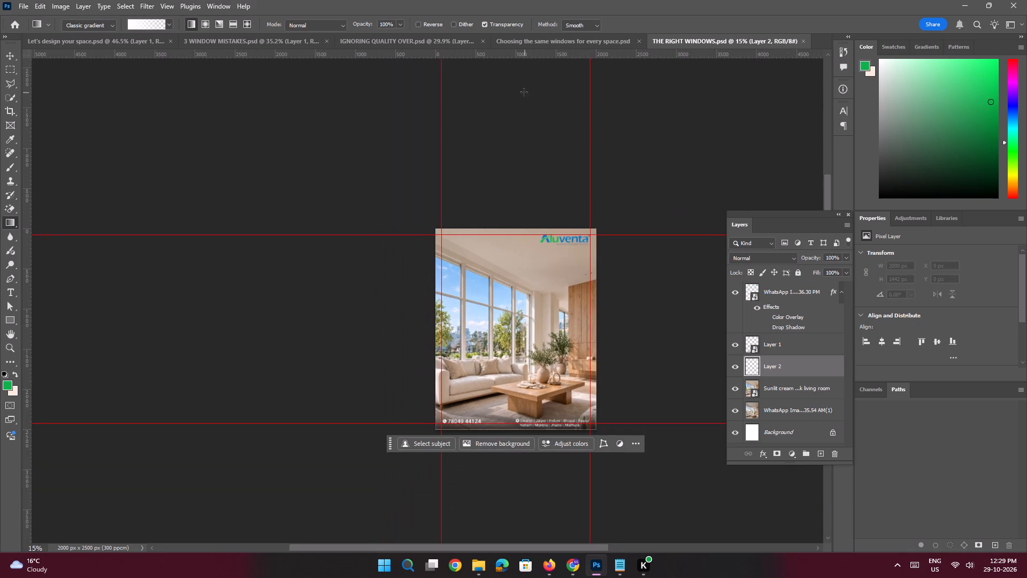
{"action": "left_click_drag", "start_coordinate": [520, 89], "coordinate": [528, 369], "text": "shift"}
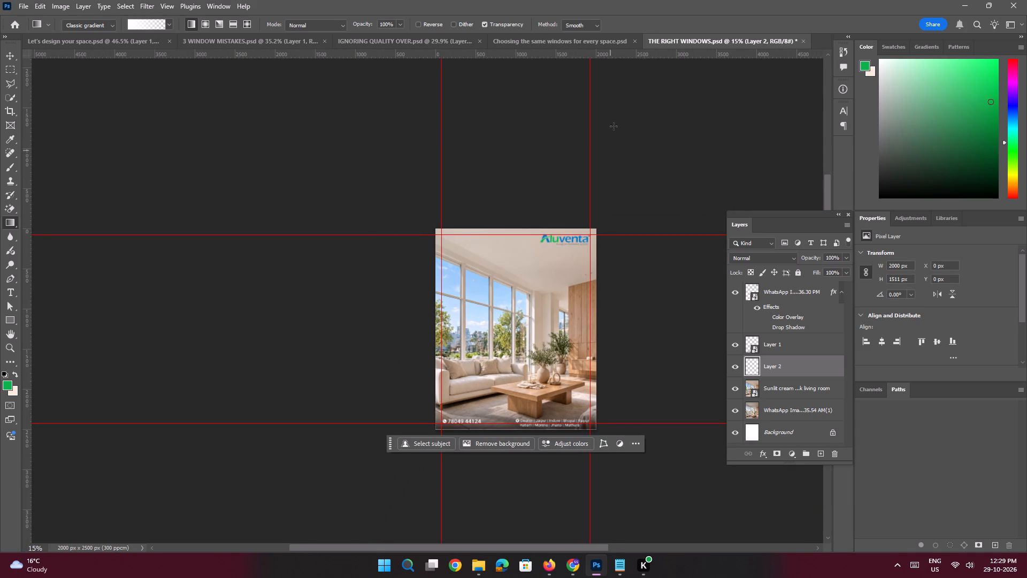
{"action": "key", "text": "ctrl+space"}
{"action": "key", "text": "ctrl+space"}
{"action": "key", "text": "ctrl+space"}
{"action": "key", "text": "ctrl+space"}
{"action": "key", "text": "ctrl+space"}
{"action": "key", "text": "ctrl+space"}
{"action": "key", "text": "ctrl+space"}
{"action": "key", "text": "ctrl+space"}
{"action": "key", "text": "ctrl+space"}
{"action": "key", "text": "ctrl+space"}
{"action": "key", "text": "ctrl+space"}
{"action": "key", "text": "ctrl+space"}
{"action": "key", "text": "ctrl+space"}
{"action": "left_click_drag", "start_coordinate": [559, 277], "coordinate": [578, 320], "text": "ctrl"}
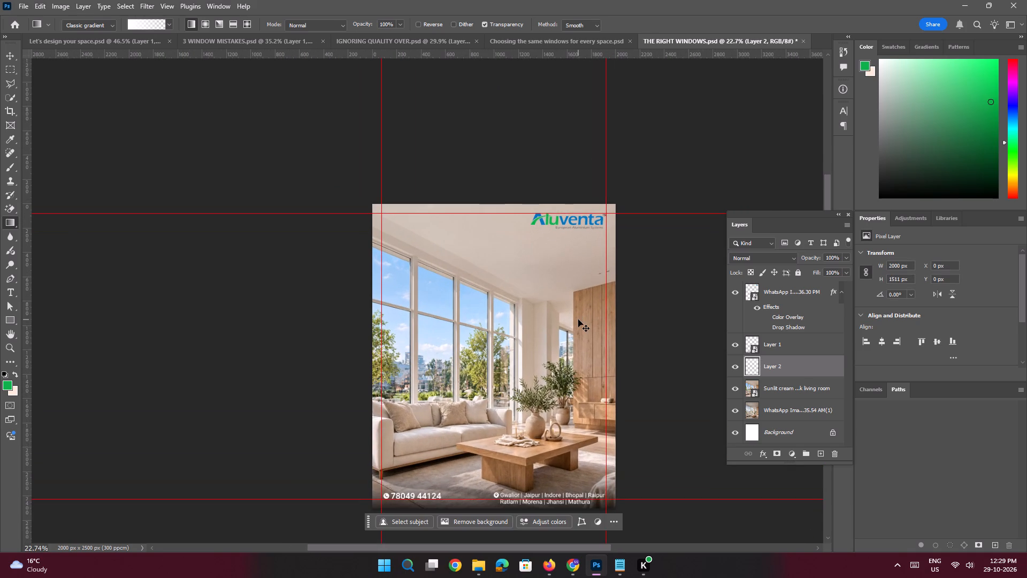
{"action": "key", "text": "ctrl+s"}
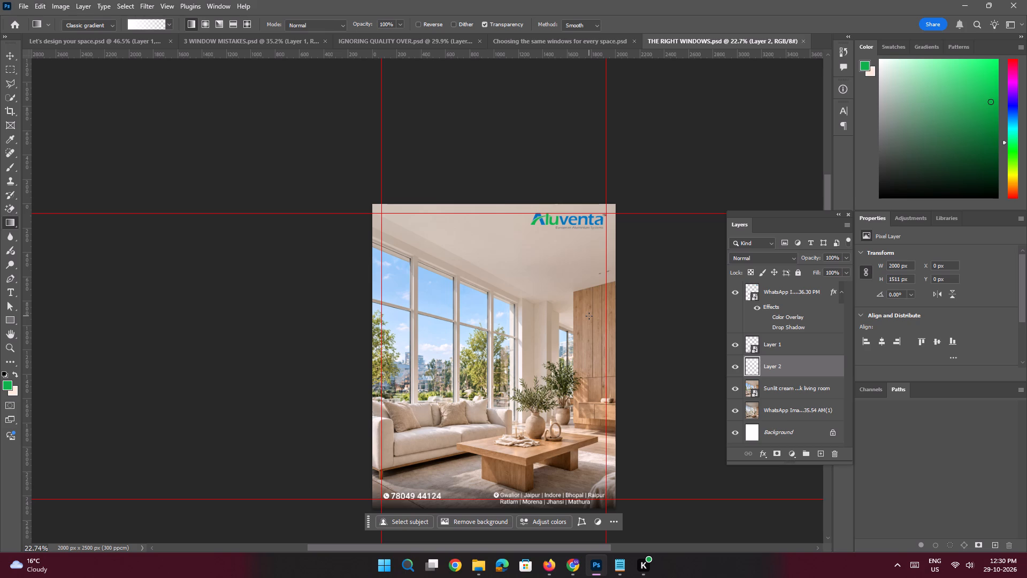
Add a horizontal guide just beneath the Aluventa wordmark, across the logo's lower edge, and return to the Move tool.
{"action": "key", "text": "space"}
{"action": "left_click_drag", "start_coordinate": [469, 218], "coordinate": [485, 279], "text": "ctrl"}
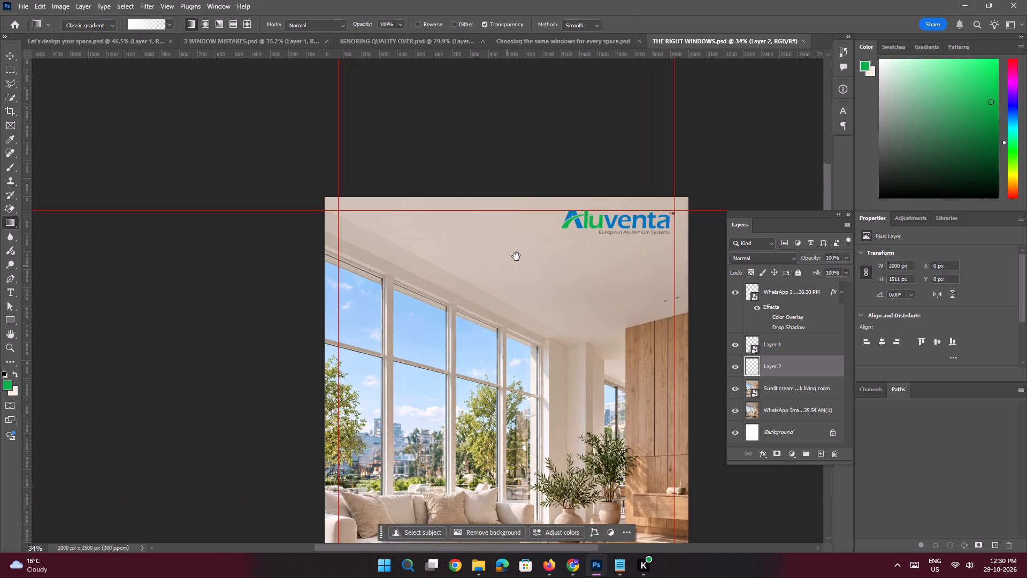
{"action": "left_click", "coordinate": [516, 256]}
{"action": "left_click_drag", "start_coordinate": [534, 52], "coordinate": [535, 207]}
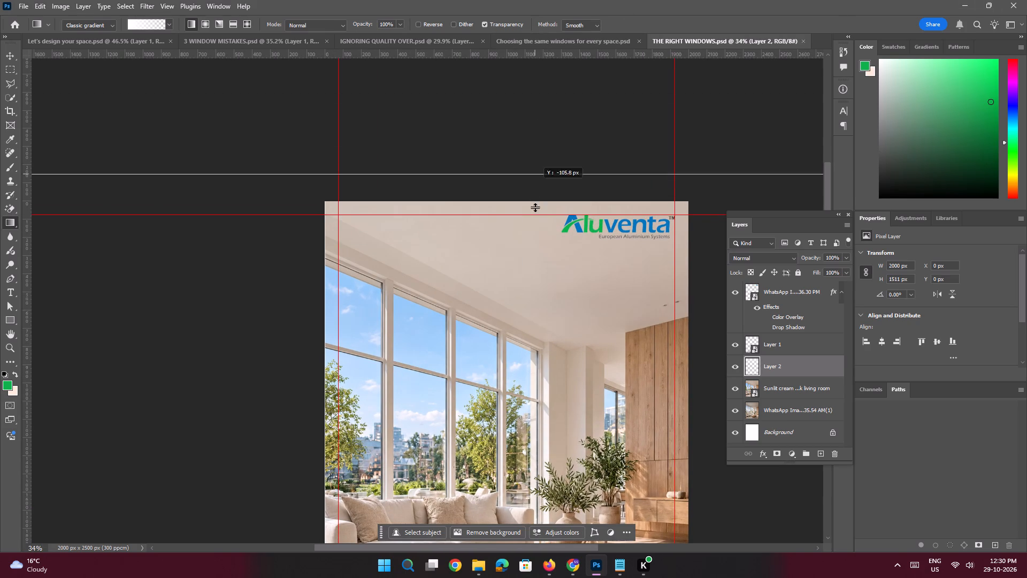
{"action": "left_click_drag", "start_coordinate": [535, 207], "coordinate": [532, 233]}
{"action": "left_click", "coordinate": [10, 57]}
{"action": "left_click", "coordinate": [104, 100]}
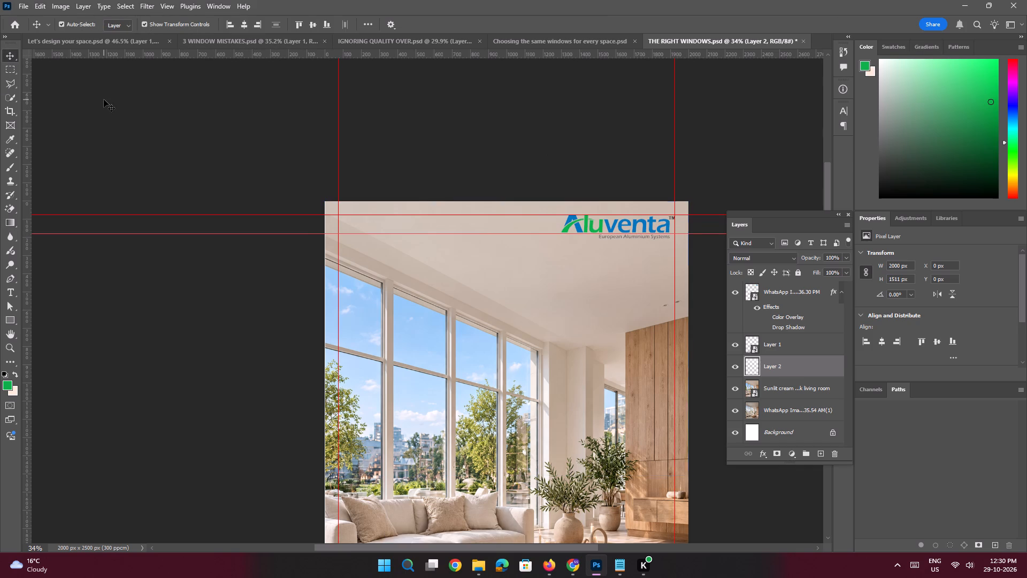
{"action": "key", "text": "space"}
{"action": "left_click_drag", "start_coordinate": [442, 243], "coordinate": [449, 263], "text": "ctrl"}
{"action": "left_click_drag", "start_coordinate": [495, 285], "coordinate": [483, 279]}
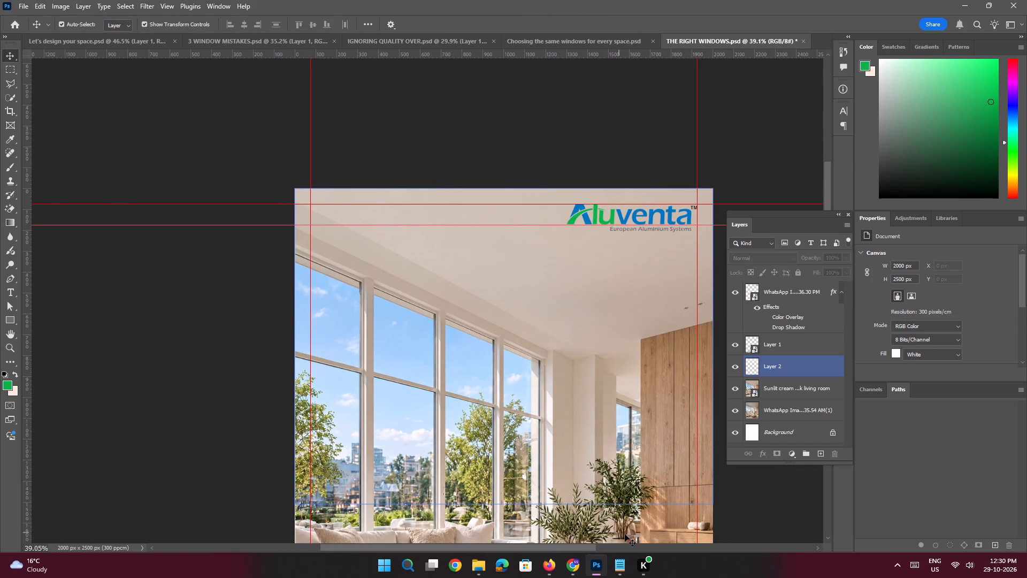
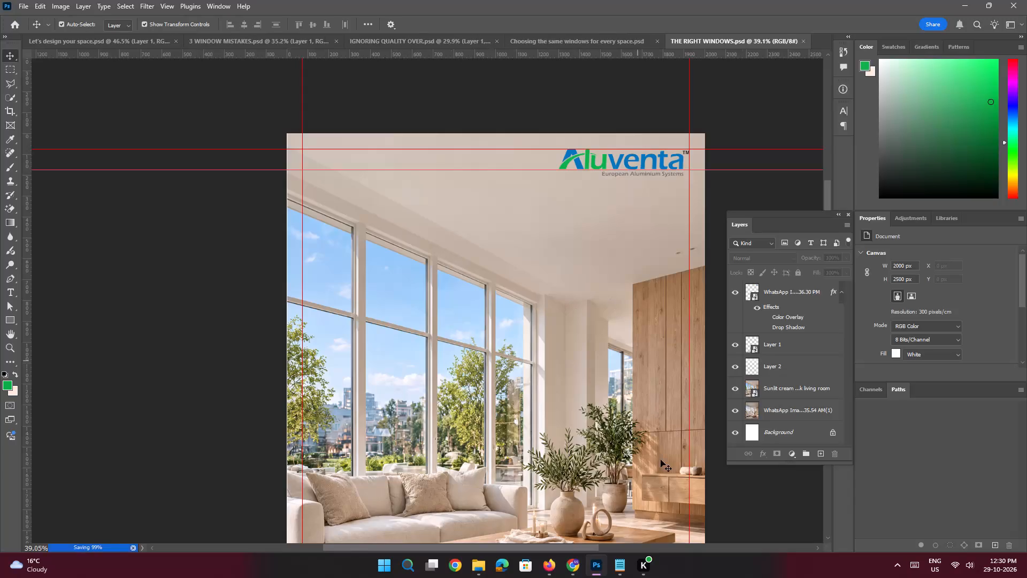
{"action": "left_click", "coordinate": [624, 568]}
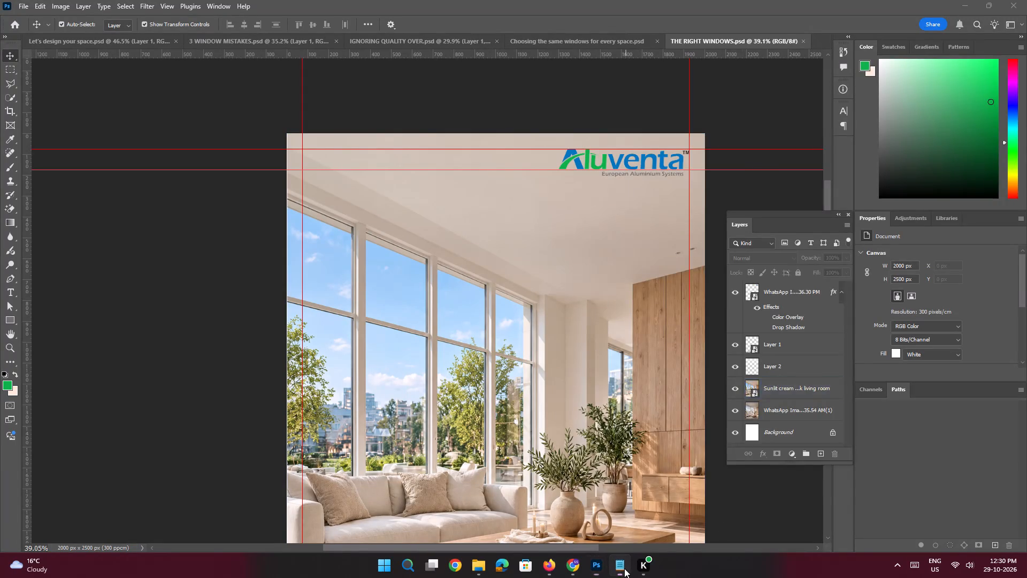
{"action": "scroll", "coordinate": [707, 342], "scroll_direction": "down", "scroll_amount": 4}
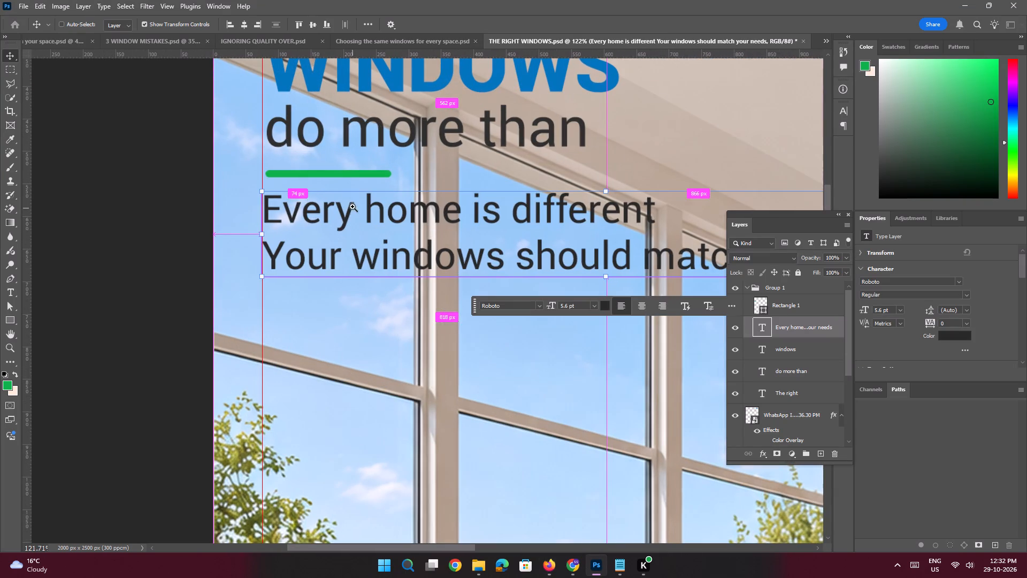
{"action": "left_click", "coordinate": [333, 174], "text": "shift"}
{"action": "key", "text": "space"}
{"action": "left_click_drag", "start_coordinate": [354, 211], "coordinate": [326, 202], "text": "ctrl"}
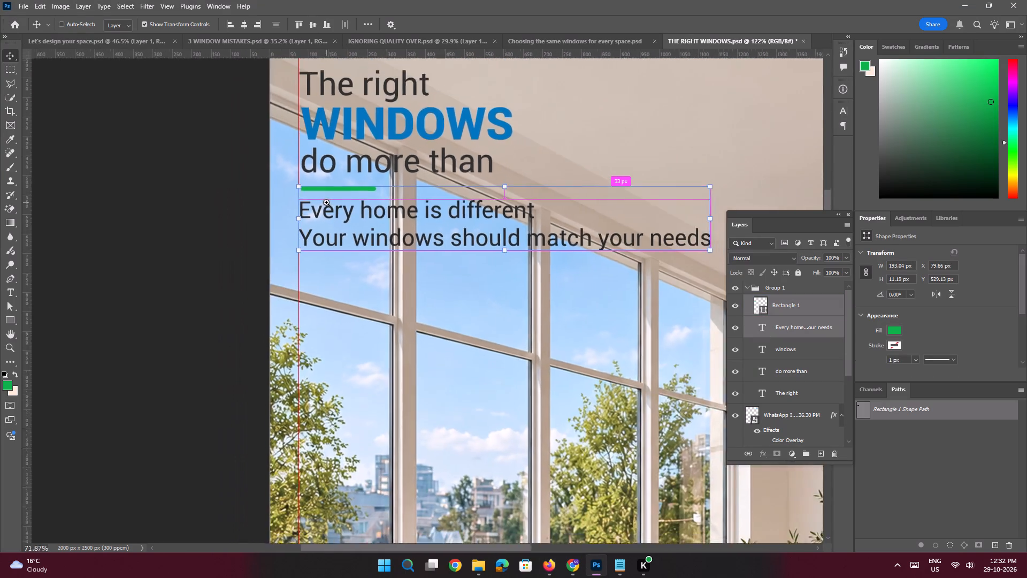
{"action": "left_click_drag", "start_coordinate": [326, 202], "coordinate": [311, 196], "text": "ctrl"}
{"action": "key", "text": "Down"}
{"action": "key", "text": "Down"}
{"action": "key", "text": "Down"}
{"action": "key", "text": "Down"}
{"action": "key", "text": "Down"}
{"action": "key", "text": "Down"}
{"action": "key", "text": "Down"}
{"action": "key", "text": "Down"}
{"action": "key", "text": "Down"}
{"action": "key", "text": "Down"}
{"action": "key", "text": "Down"}
{"action": "key", "text": "Down"}
{"action": "key", "text": "Down"}
{"action": "key", "text": "Down"}
{"action": "key", "text": "Down"}
{"action": "key", "text": "Down"}
{"action": "key", "text": "Down"}
{"action": "key", "text": "Down"}
{"action": "key", "text": "Down"}
{"action": "key", "text": "Down"}
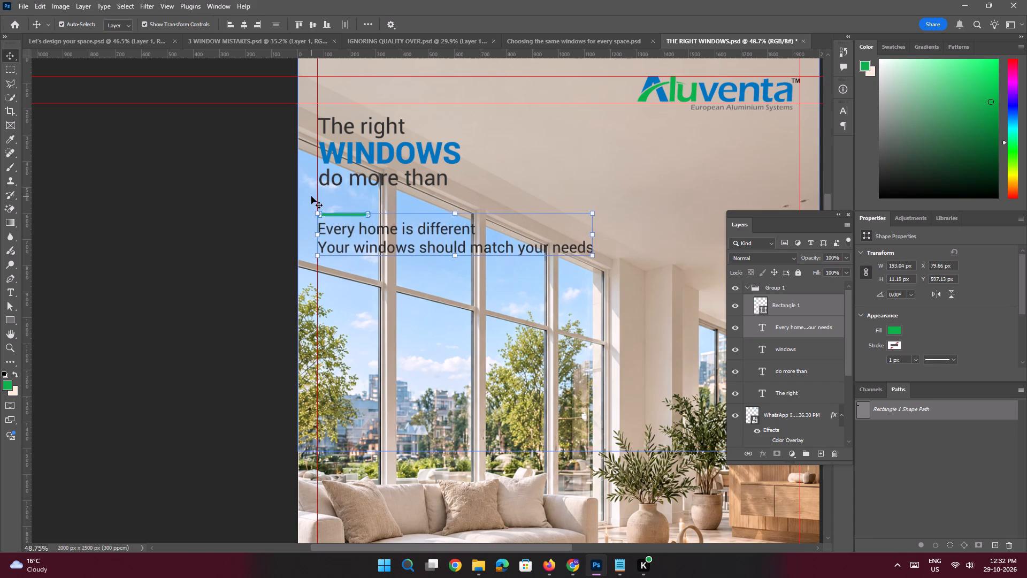
{"action": "key", "text": "Return"}
{"action": "key", "text": "Return"}
{"action": "key", "text": "Return"}
{"action": "key", "text": "Return"}
{"action": "key", "text": "Return"}
{"action": "key", "text": "Return"}
{"action": "key", "text": "Return"}
{"action": "key", "text": "Return"}
{"action": "key", "text": "Return"}
{"action": "key", "text": "Return"}
{"action": "key", "text": "Return"}
{"action": "key", "text": "Return"}
{"action": "key", "text": "Return"}
{"action": "key", "text": "Return"}
{"action": "key", "text": "Return"}
{"action": "key", "text": "Return"}
{"action": "key", "text": "Down"}
{"action": "key", "text": "Down"}
{"action": "key", "text": "Down"}
{"action": "key", "text": "Down"}
{"action": "key", "text": "Down"}
{"action": "key", "text": "Down"}
{"action": "key", "text": "Down"}
{"action": "key", "text": "Down"}
{"action": "key", "text": "Down"}
{"action": "key", "text": "Down"}
{"action": "key", "text": "Down"}
{"action": "key", "text": "Down"}
{"action": "key", "text": "Down"}
{"action": "key", "text": "Down"}
{"action": "key", "text": "Down"}
{"action": "key", "text": "Down"}
{"action": "key", "text": "Down"}
{"action": "key", "text": "Down"}
{"action": "key", "text": "Down"}
{"action": "key", "text": "Down"}
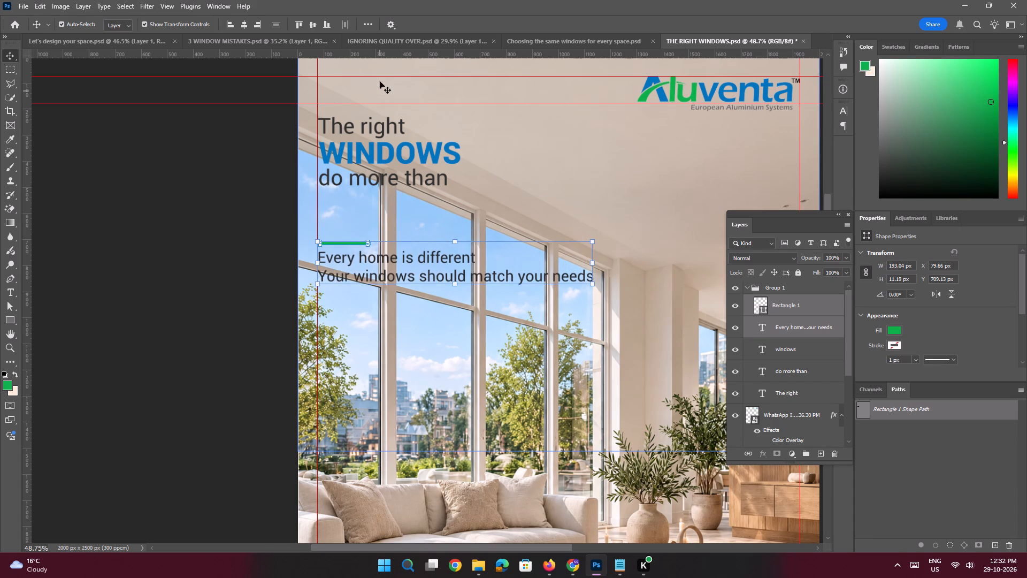
{"action": "left_click", "coordinate": [267, 185]}
Duplicate the blue "WINDOWS" line below "do more than" and replace the copy's text with the copied "look good".
{"action": "left_click", "coordinate": [437, 151]}
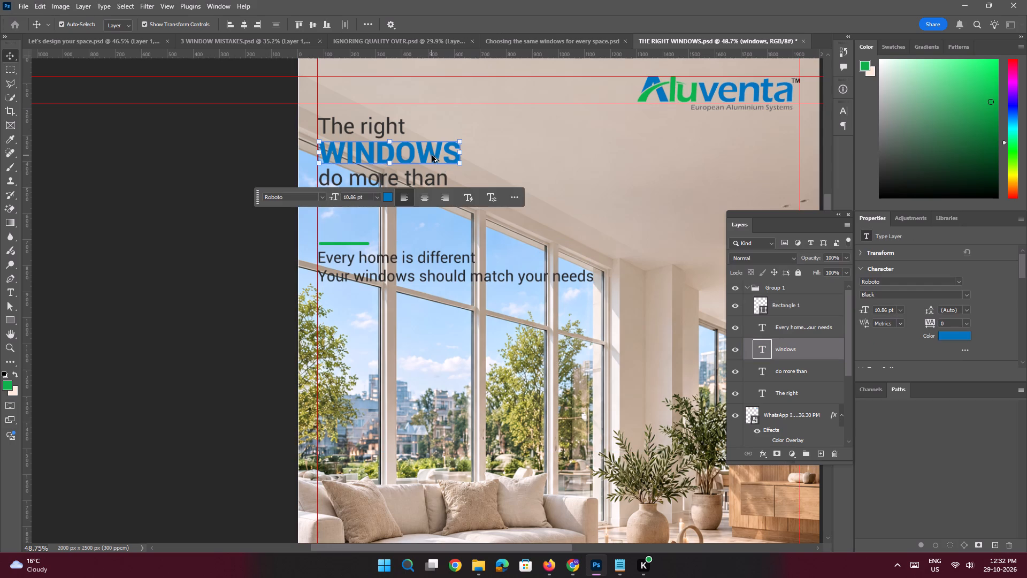
{"action": "left_click_drag", "start_coordinate": [432, 155], "coordinate": [433, 211], "text": "alt+shift"}
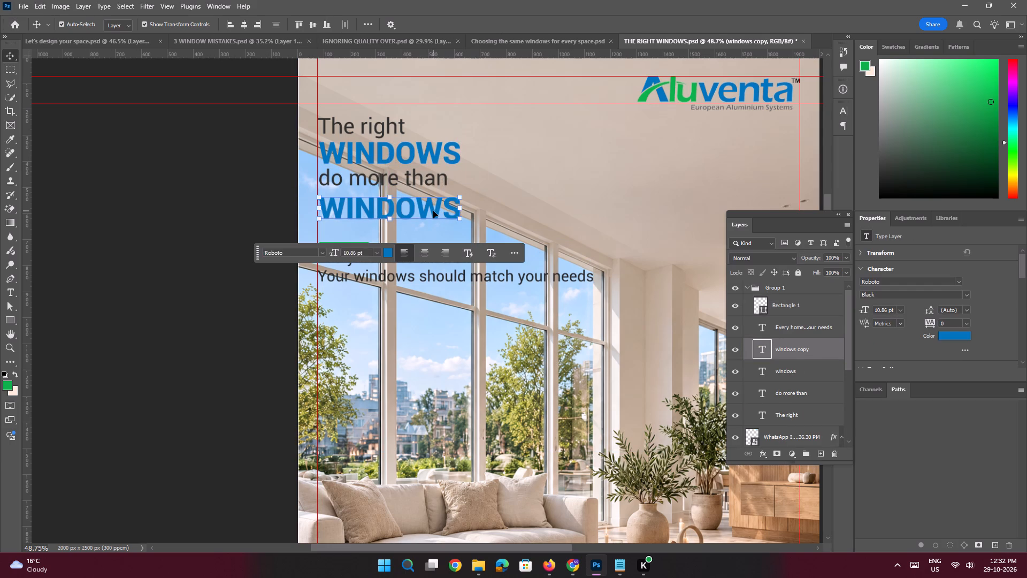
{"action": "double_click", "coordinate": [433, 211]}
{"action": "key", "text": "ctrl+v"}
{"action": "key", "text": "Return"}
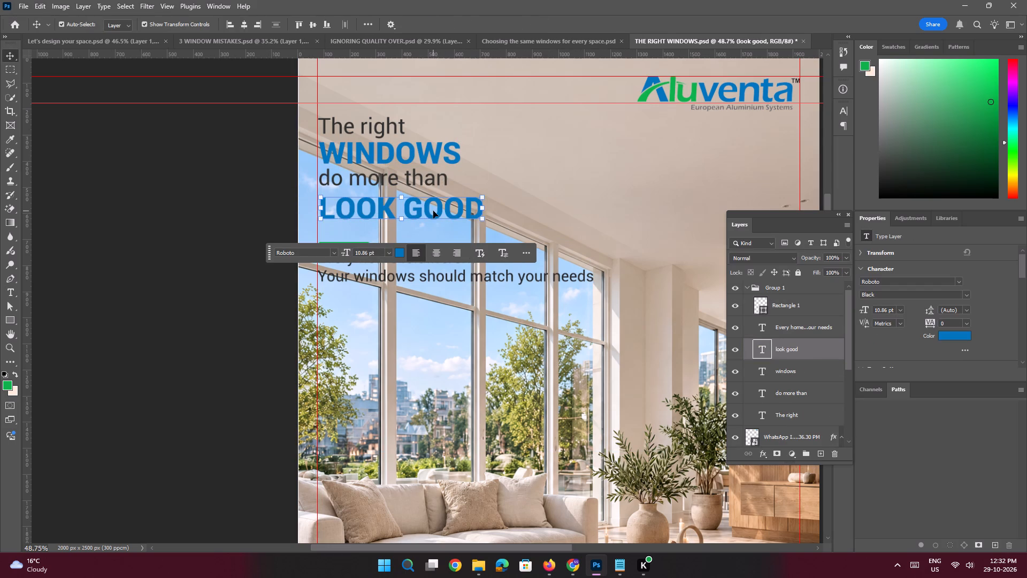
Nudge the blue "LOOK GOOD" line up slightly, closer to the "do more than" line.
{"action": "key", "text": "ctrl+space"}
{"action": "key", "text": "ctrl+space"}
{"action": "key", "text": "ctrl+space"}
{"action": "key", "text": "ctrl+space"}
{"action": "key", "text": "ctrl+space"}
{"action": "key", "text": "ctrl+space"}
{"action": "key", "text": "ctrl+space"}
{"action": "key", "text": "ctrl+space"}
{"action": "key", "text": "ctrl+space"}
{"action": "key", "text": "ctrl+space"}
{"action": "key", "text": "ctrl+space"}
{"action": "key", "text": "ctrl+space"}
{"action": "key", "text": "ctrl+space"}
{"action": "key", "text": "ctrl+space"}
{"action": "key", "text": "ctrl+space"}
{"action": "key", "text": "ctrl+space"}
{"action": "key", "text": "ctrl+space"}
{"action": "key", "text": "ctrl+space"}
{"action": "key", "text": "ctrl+space"}
{"action": "key", "text": "ctrl+space"}
{"action": "left_click", "coordinate": [433, 211], "text": "ctrl"}
{"action": "left_click_drag", "start_coordinate": [416, 204], "coordinate": [442, 263], "text": "ctrl"}
{"action": "left_click_drag", "start_coordinate": [427, 180], "coordinate": [428, 202]}
{"action": "left_click", "coordinate": [418, 234], "text": "shift"}
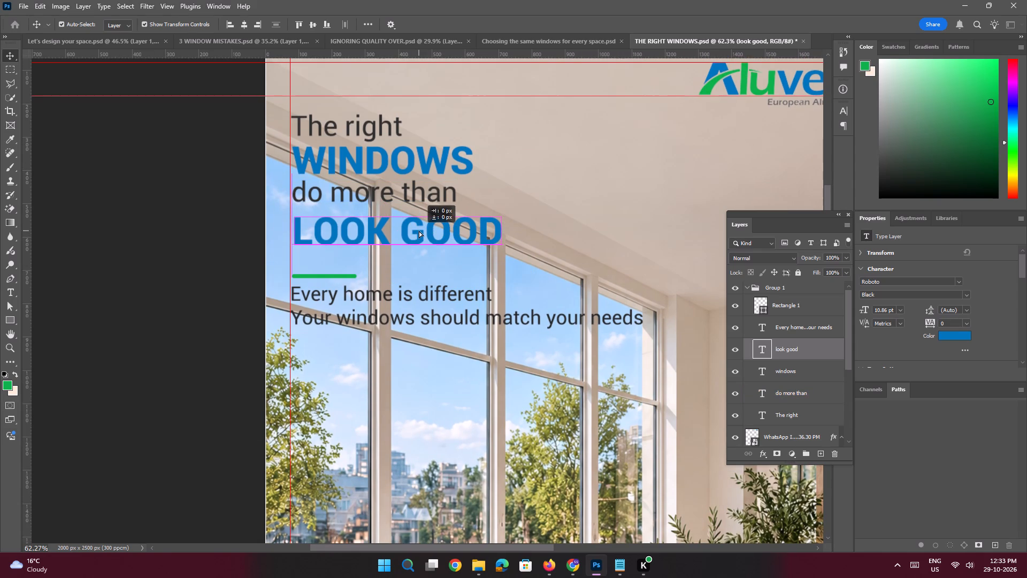
{"action": "key", "text": "Up"}
{"action": "key", "text": "Up"}
{"action": "key", "text": "Up"}
{"action": "key", "text": "Up"}
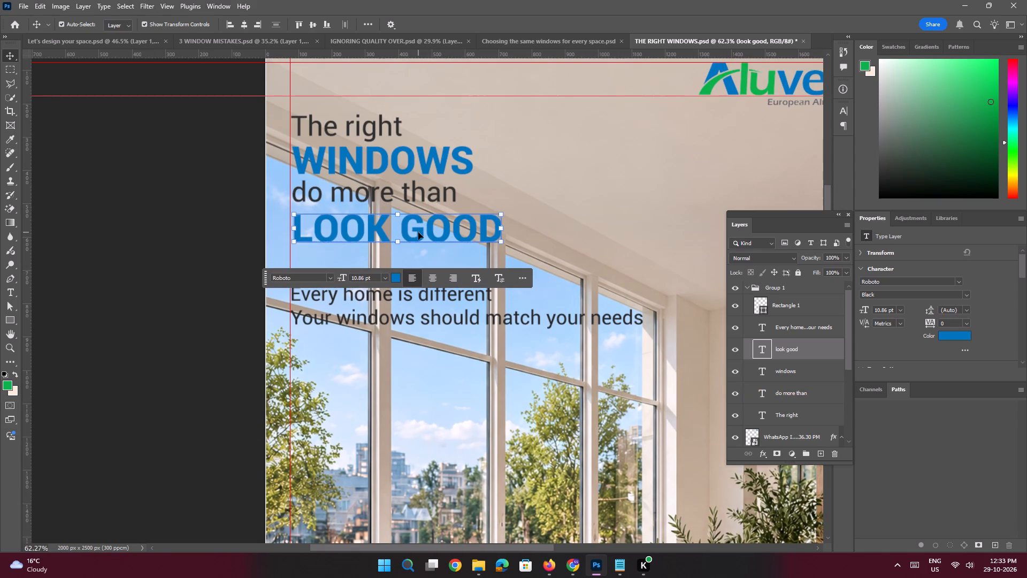
{"action": "key", "text": "Up"}
{"action": "key", "text": "Up"}
{"action": "key", "text": "Up"}
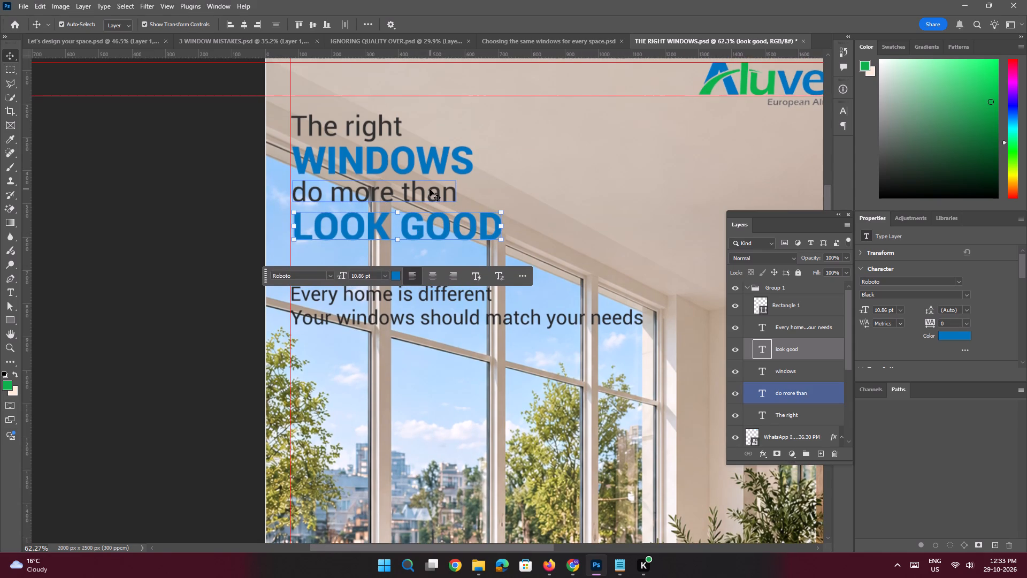
Enlarge all four heading lines together, bringing "LOOK GOOD" to 13.27 pt, with their top on the guide below the logo.
{"action": "left_click", "coordinate": [430, 189], "text": "shift"}
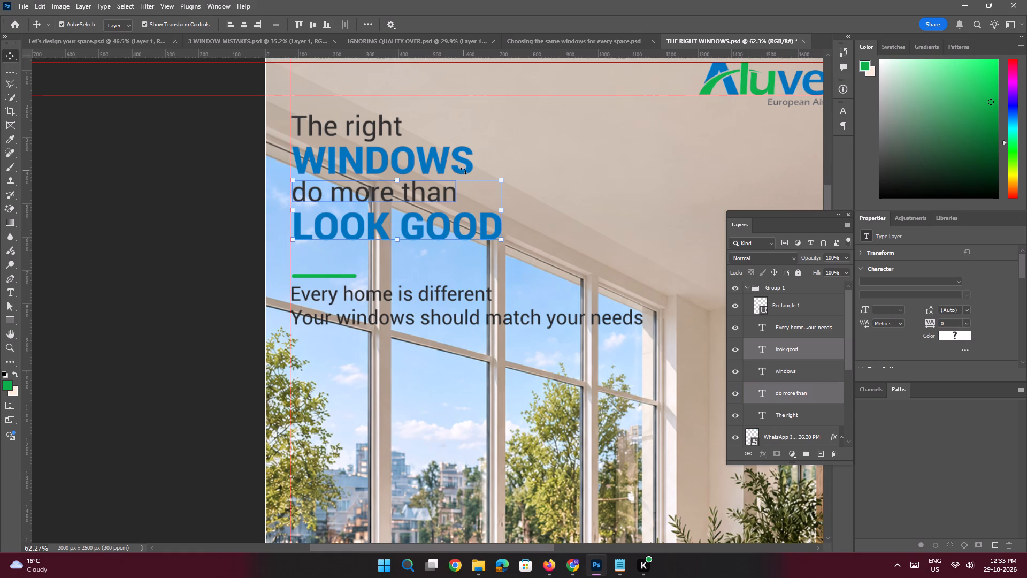
{"action": "left_click", "coordinate": [428, 165], "text": "shift"}
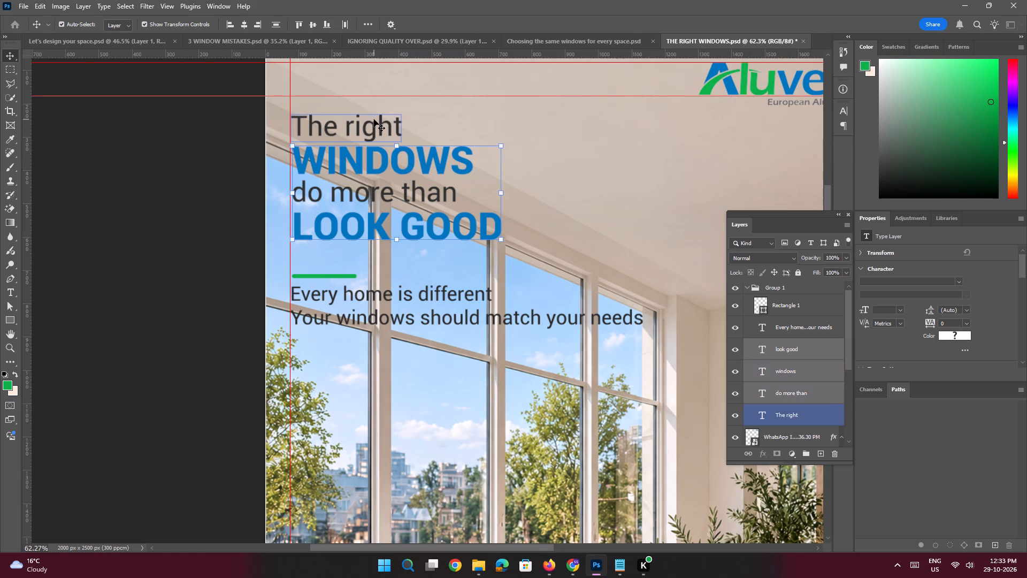
{"action": "left_click", "coordinate": [373, 120], "text": "shift"}
{"action": "left_click_drag", "start_coordinate": [502, 242], "coordinate": [512, 256]}
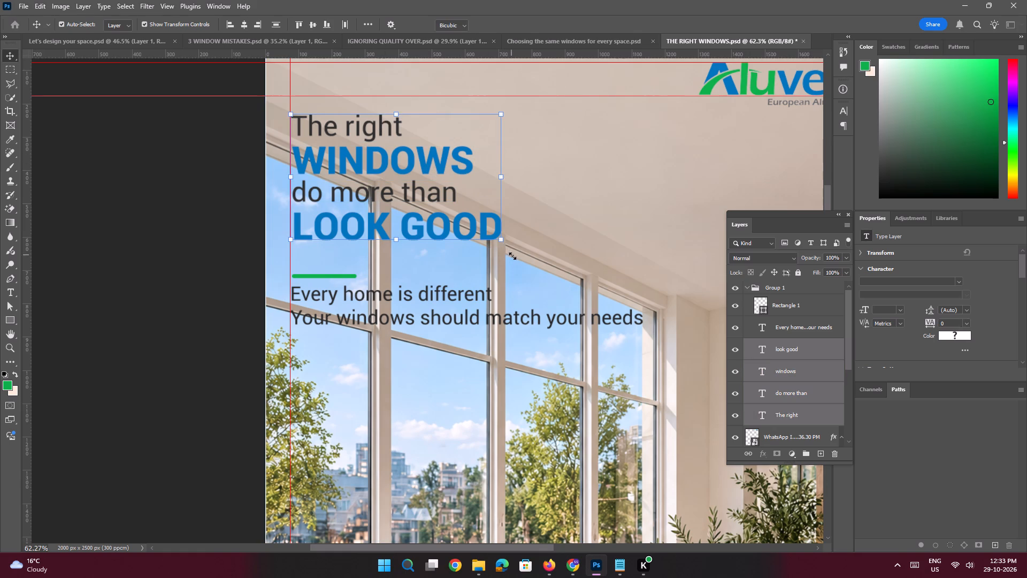
{"action": "left_click_drag", "start_coordinate": [512, 256], "coordinate": [522, 265]}
{"action": "left_click_drag", "start_coordinate": [465, 242], "coordinate": [465, 239]}
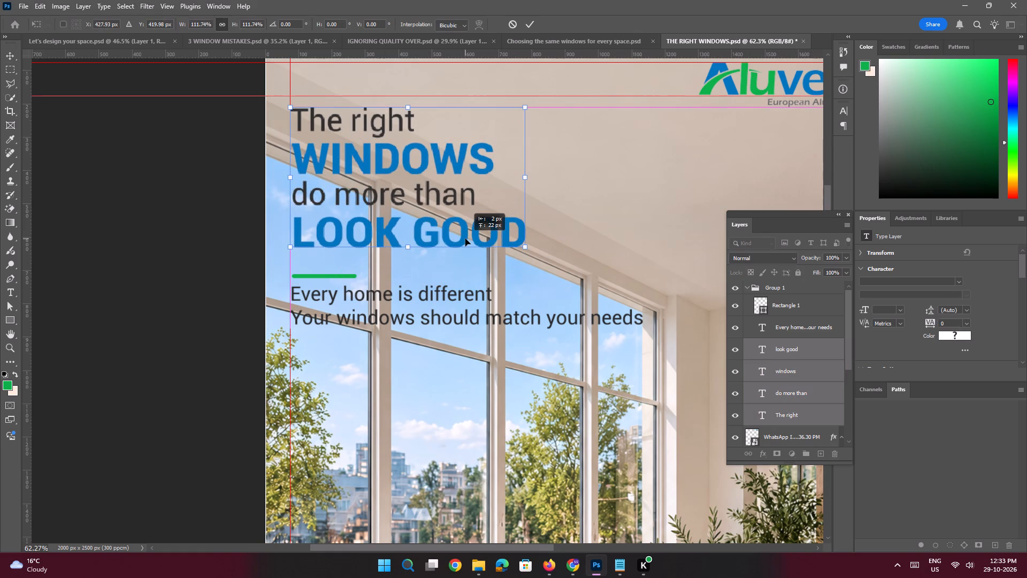
{"action": "left_click_drag", "start_coordinate": [465, 239], "coordinate": [464, 227]}
{"action": "left_click_drag", "start_coordinate": [524, 234], "coordinate": [547, 246]}
{"action": "key", "text": "Return"}
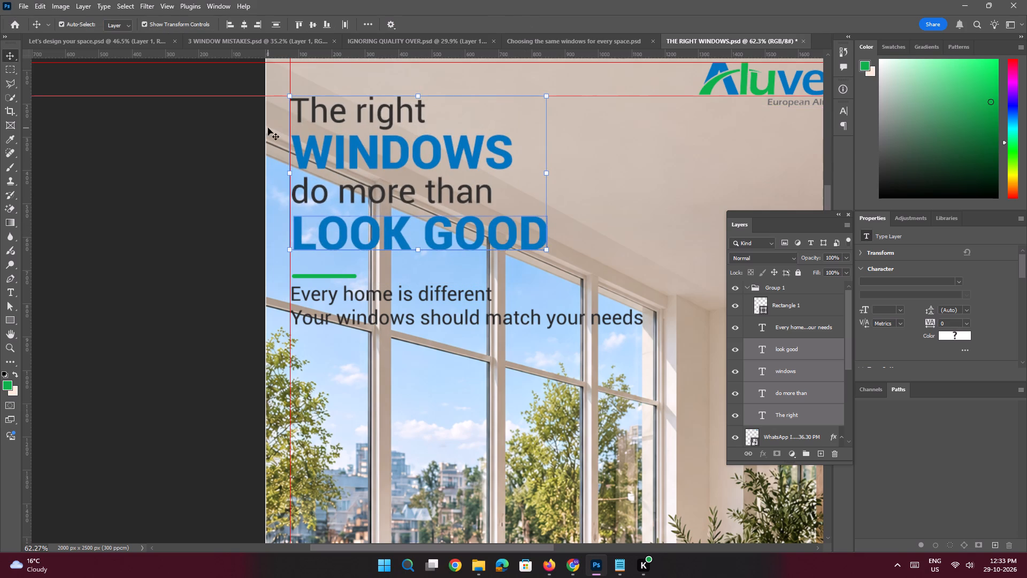
{"action": "left_click", "coordinate": [376, 156]}
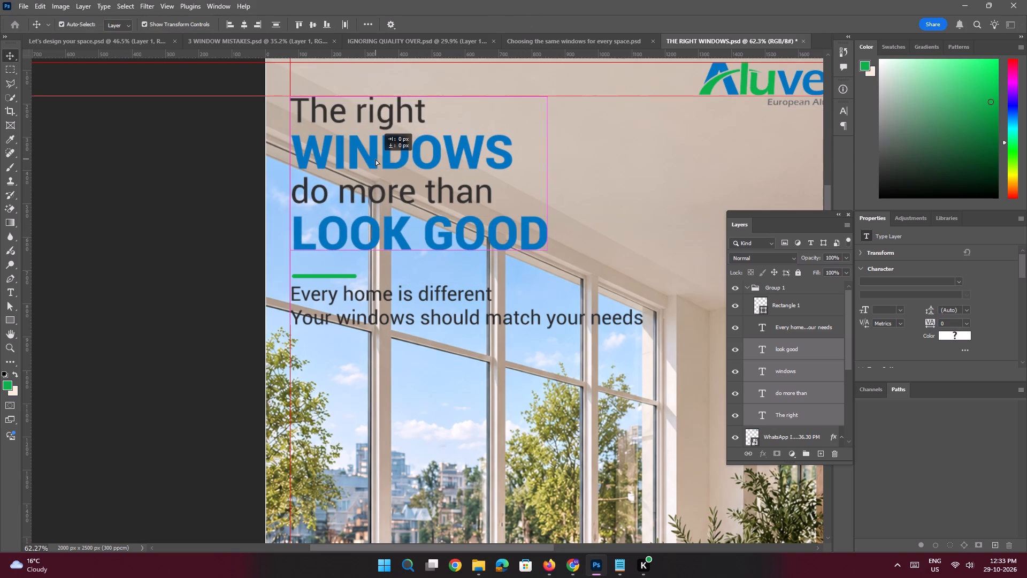
{"action": "left_click", "coordinate": [206, 184]}
Nudge the "LOOK GOOD" line left so its first letter aligns with the vertical margin guide.
{"action": "key", "text": "space"}
{"action": "key", "text": "space"}
{"action": "key", "text": "space"}
{"action": "key", "text": "space"}
{"action": "key", "text": "space"}
{"action": "key", "text": "space"}
{"action": "key", "text": "space"}
{"action": "key", "text": "space"}
{"action": "key", "text": "space"}
{"action": "key", "text": "space"}
{"action": "key", "text": "space"}
{"action": "key", "text": "space"}
{"action": "key", "text": "space"}
{"action": "key", "text": "space"}
{"action": "key", "text": "space"}
{"action": "key", "text": "space"}
{"action": "key", "text": "space"}
{"action": "key", "text": "space"}
{"action": "left_click_drag", "start_coordinate": [334, 149], "coordinate": [332, 155]}
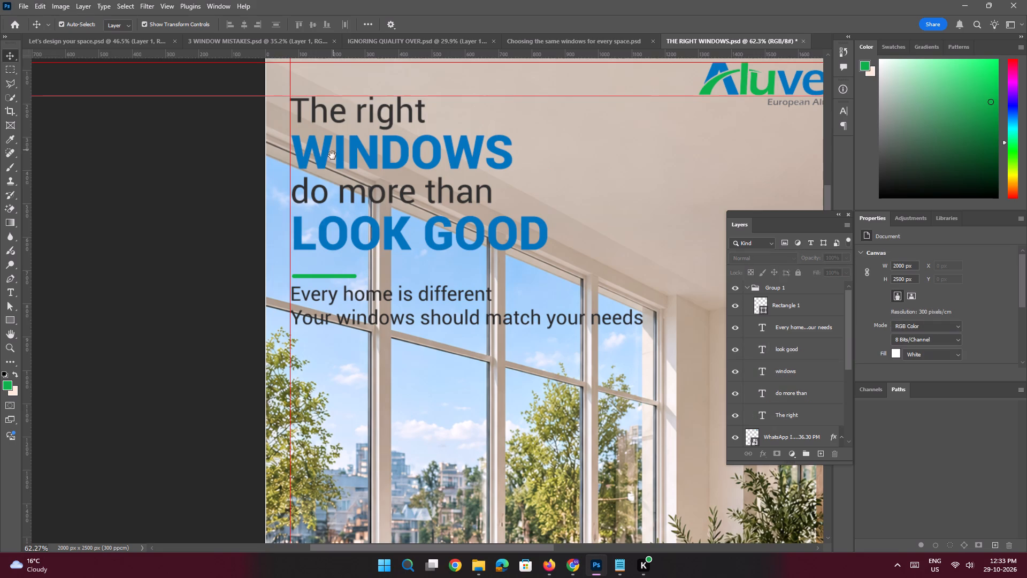
{"action": "left_click_drag", "start_coordinate": [332, 155], "coordinate": [329, 170]}
{"action": "left_click_drag", "start_coordinate": [291, 215], "coordinate": [312, 246], "text": "ctrl"}
{"action": "left_click", "coordinate": [313, 282]}
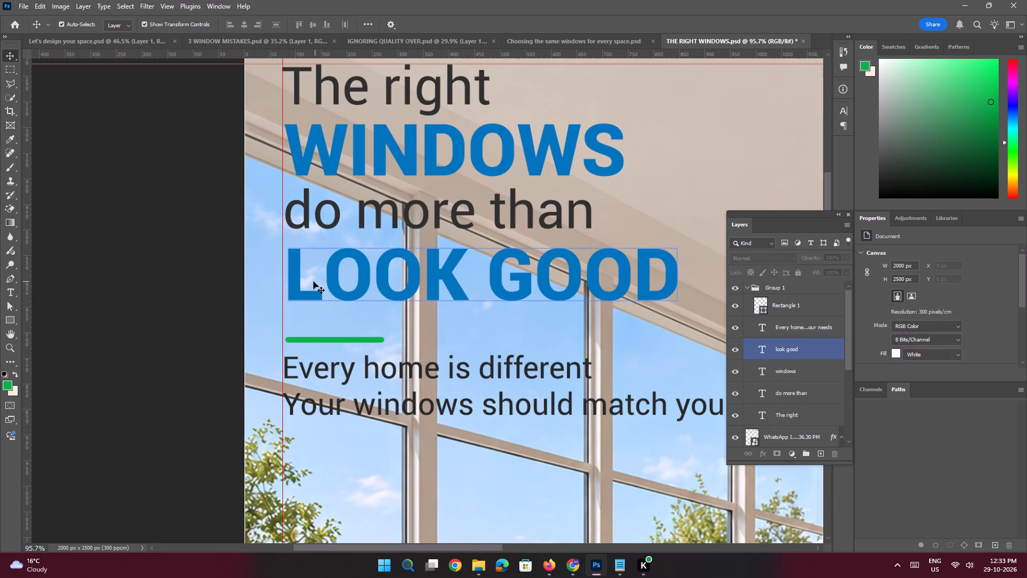
{"action": "key", "text": "Left"}
{"action": "key", "text": "Left"}
{"action": "key", "text": "Left"}
{"action": "key", "text": "Left"}
{"action": "key", "text": "Left"}
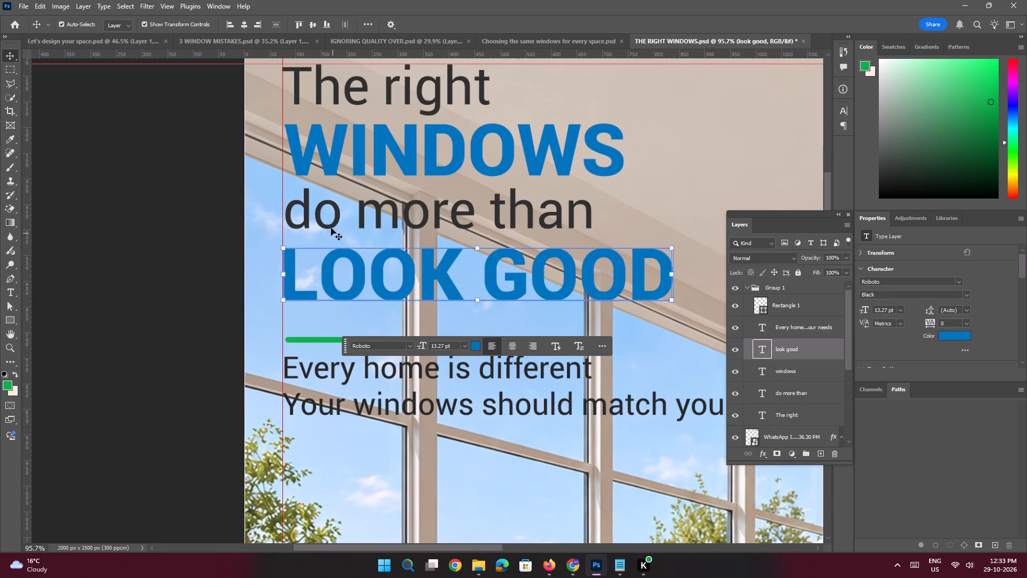
Nudge the "do more than" line left to align it with the vertical margin guide.
{"action": "left_click", "coordinate": [331, 216]}
{"action": "key", "text": "Left"}
{"action": "key", "text": "Left"}
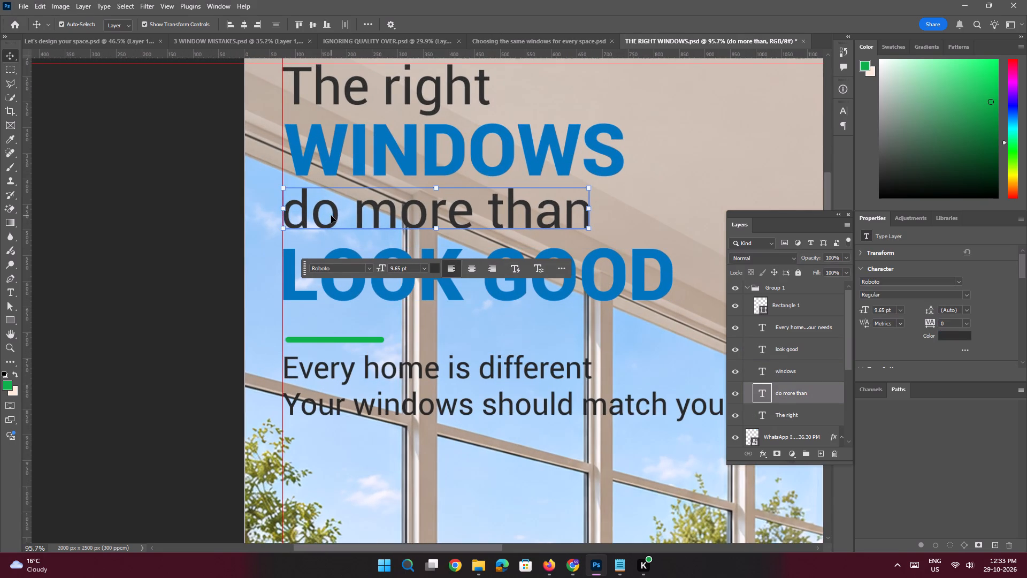
{"action": "key", "text": "Left"}
{"action": "key", "text": "Right"}
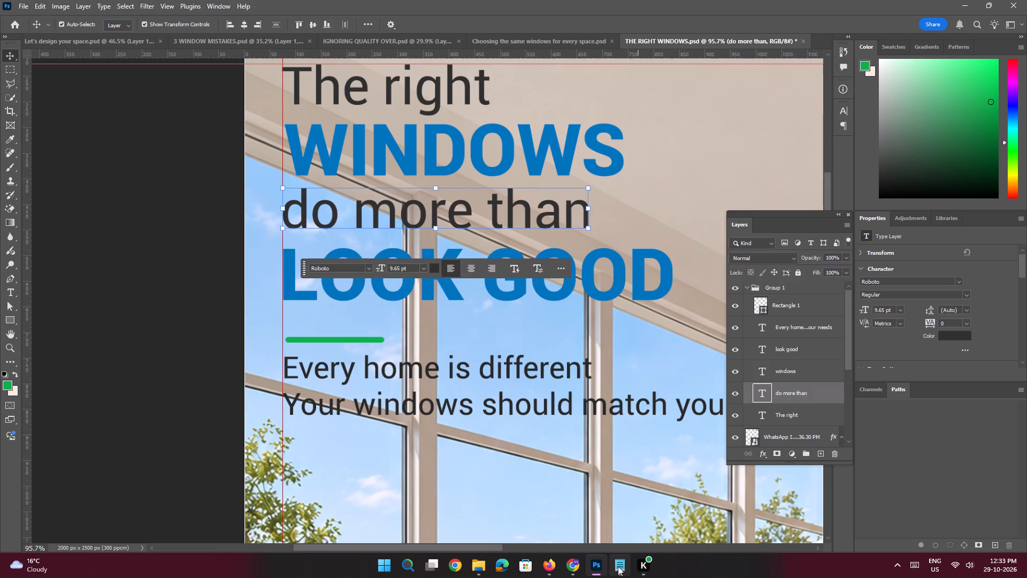
Replace the two-line subtext with "They make your space more comfortable and stylish", copied from the Slide 5 notes in Notepad.
{"action": "left_click", "coordinate": [610, 563]}
{"action": "scroll", "coordinate": [709, 386], "scroll_direction": "down", "scroll_amount": 3}
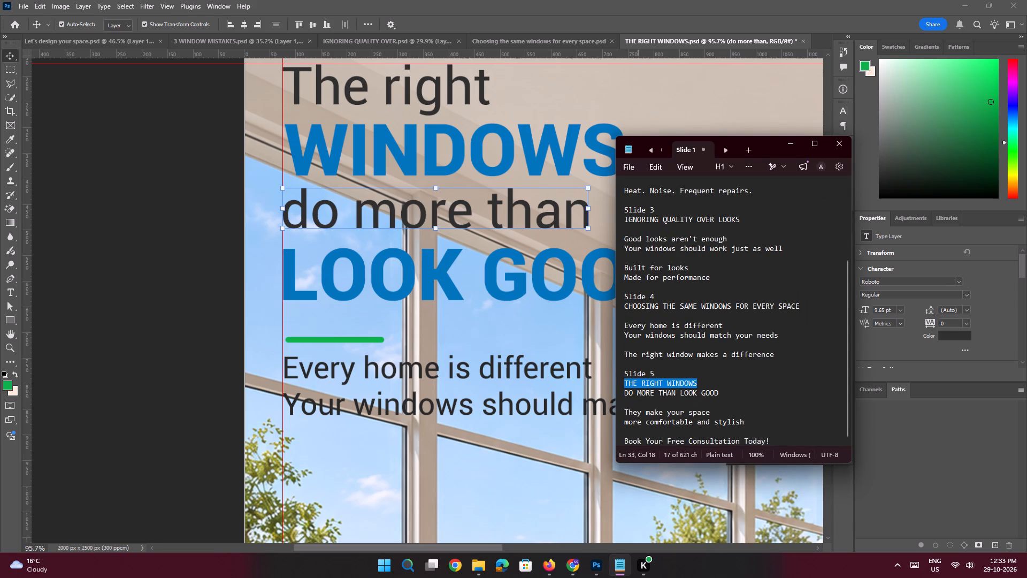
{"action": "left_click_drag", "start_coordinate": [744, 421], "coordinate": [612, 413]}
{"action": "key", "text": "ctrl+c"}
{"action": "left_click", "coordinate": [788, 146]}
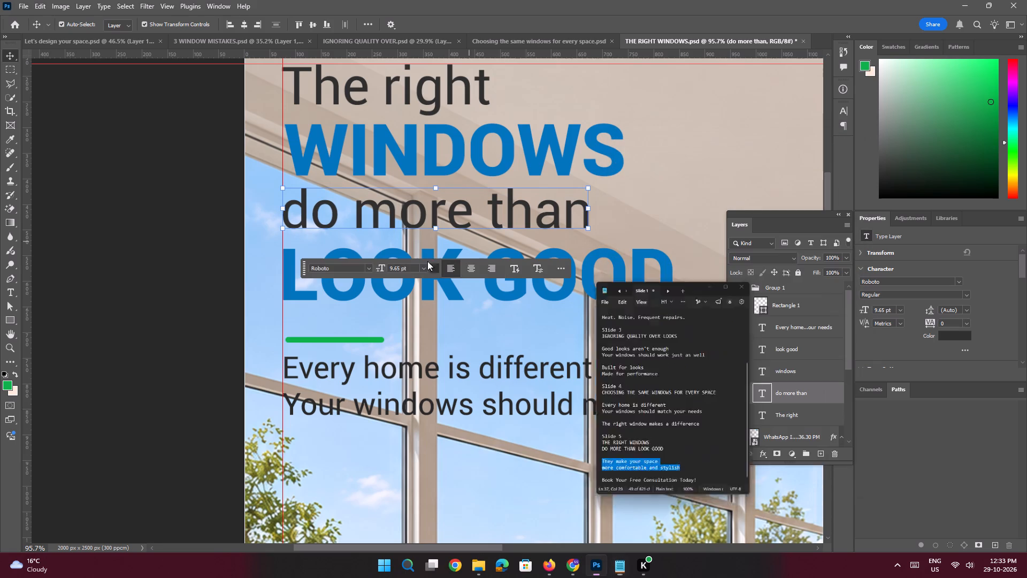
{"action": "double_click", "coordinate": [369, 382]}
{"action": "key", "text": "ctrl+v"}
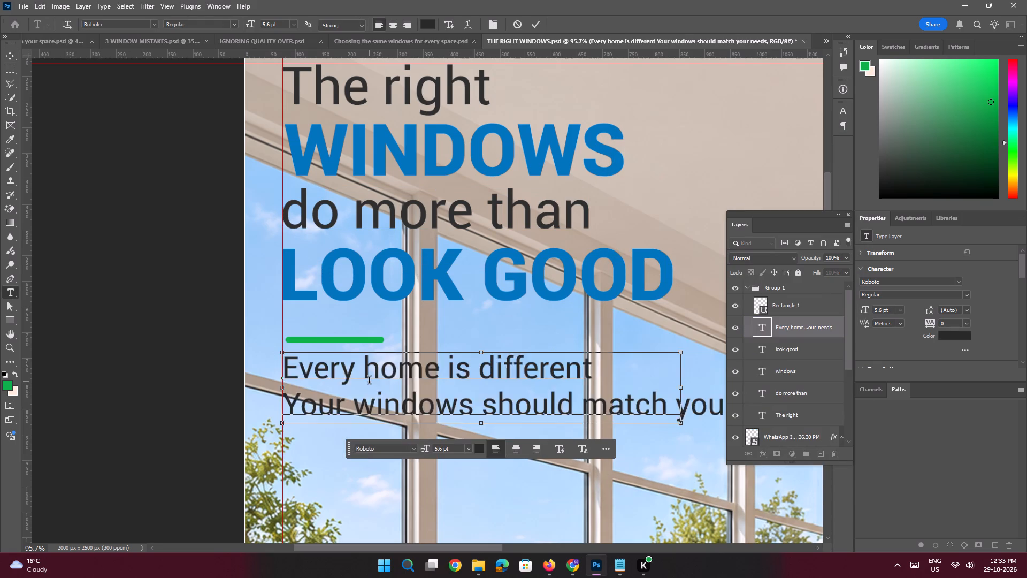
{"action": "key", "text": "Return"}
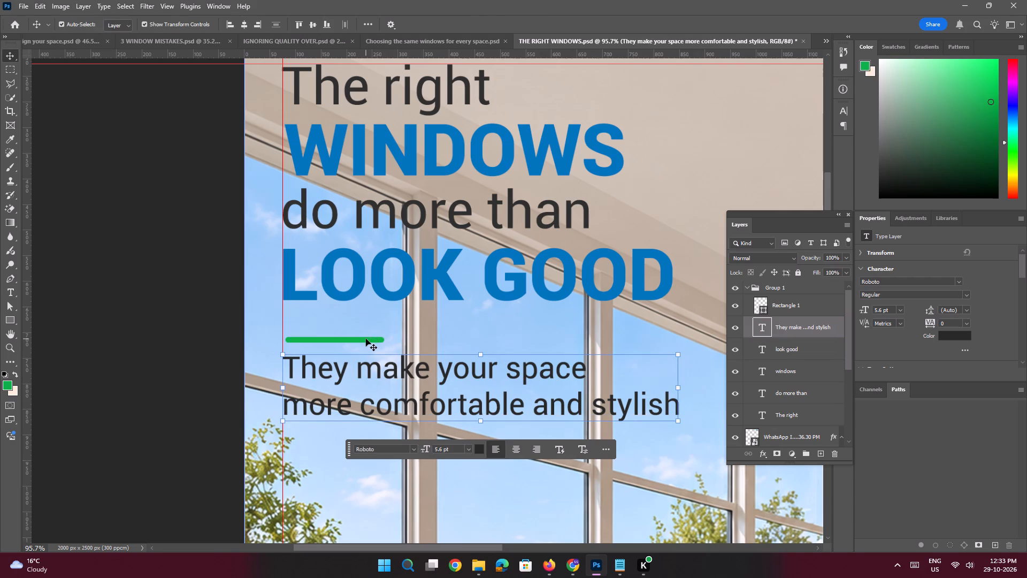
Nudge the green bar and the two-line subtext together up about 18 px, closer to "LOOK GOOD".
{"action": "left_click", "coordinate": [366, 339]}
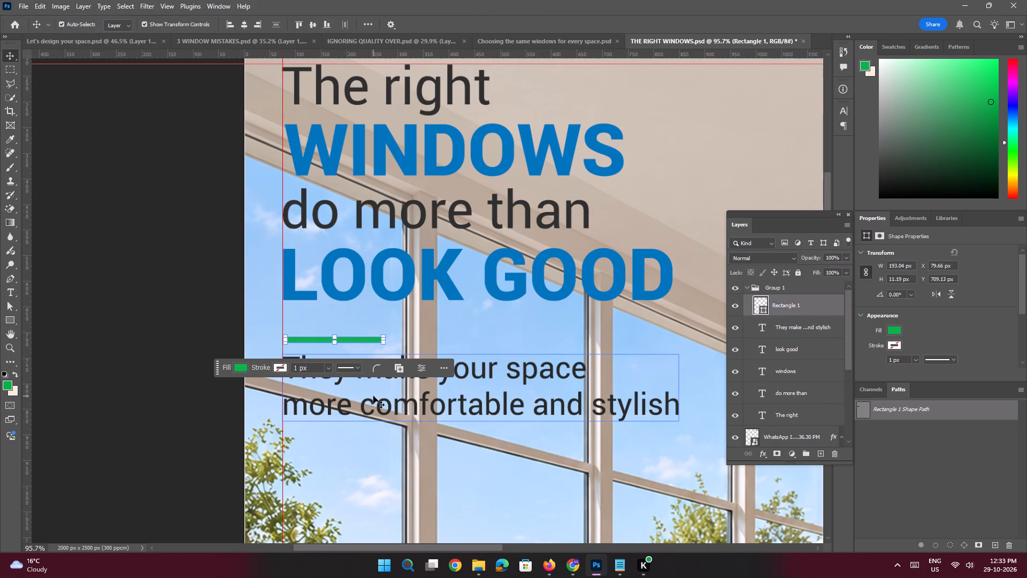
{"action": "left_click", "coordinate": [373, 396], "text": "shift"}
{"action": "key", "text": "Up"}
{"action": "key", "text": "Up"}
{"action": "key", "text": "Up"}
{"action": "key", "text": "Up"}
{"action": "key", "text": "Up"}
{"action": "key", "text": "Up"}
{"action": "key", "text": "Up"}
{"action": "key", "text": "Up"}
{"action": "key", "text": "Up"}
{"action": "key", "text": "Up"}
{"action": "key", "text": "Up"}
{"action": "key", "text": "Up"}
{"action": "key", "text": "Up"}
{"action": "key", "text": "Up"}
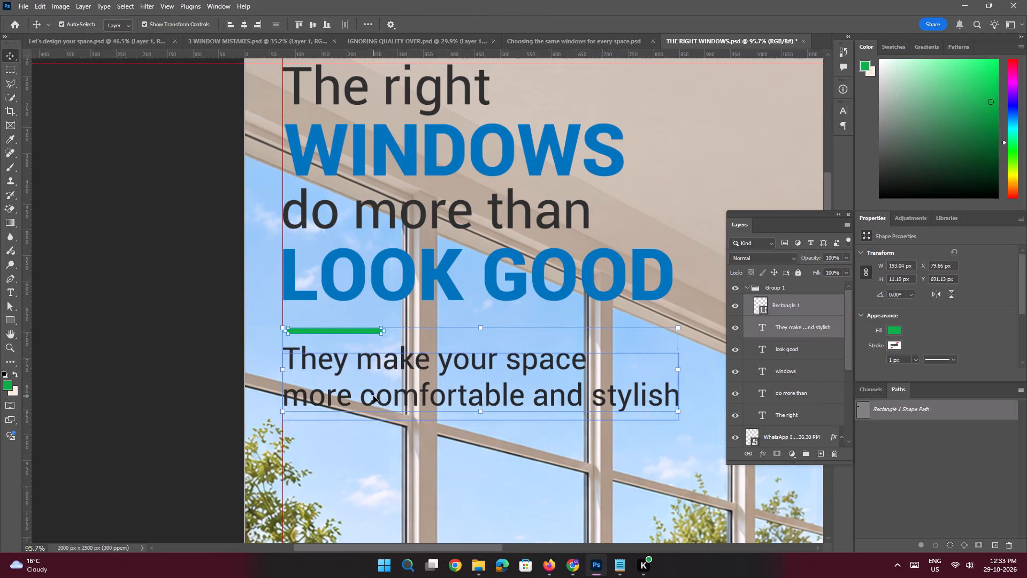
Nudge only the two-line subtext down slightly to widen its gap below the green bar.
{"action": "left_click", "coordinate": [210, 346]}
{"action": "left_click", "coordinate": [386, 372]}
{"action": "key", "text": "Down"}
{"action": "key", "text": "Down"}
{"action": "key", "text": "Down"}
{"action": "key", "text": "Down"}
{"action": "key", "text": "Down"}
{"action": "key", "text": "Down"}
{"action": "key", "text": "Down"}
{"action": "key", "text": "Down"}
{"action": "key", "text": "Down"}
{"action": "key", "text": "Down"}
{"action": "key", "text": "Down"}
{"action": "key", "text": "Down"}
{"action": "key", "text": "Down"}
{"action": "key", "text": "Down"}
{"action": "key", "text": "Down"}
{"action": "key", "text": "Down"}
{"action": "key", "text": "Down"}
{"action": "key", "text": "Down"}
{"action": "key", "text": "Down"}
{"action": "key", "text": "Down"}
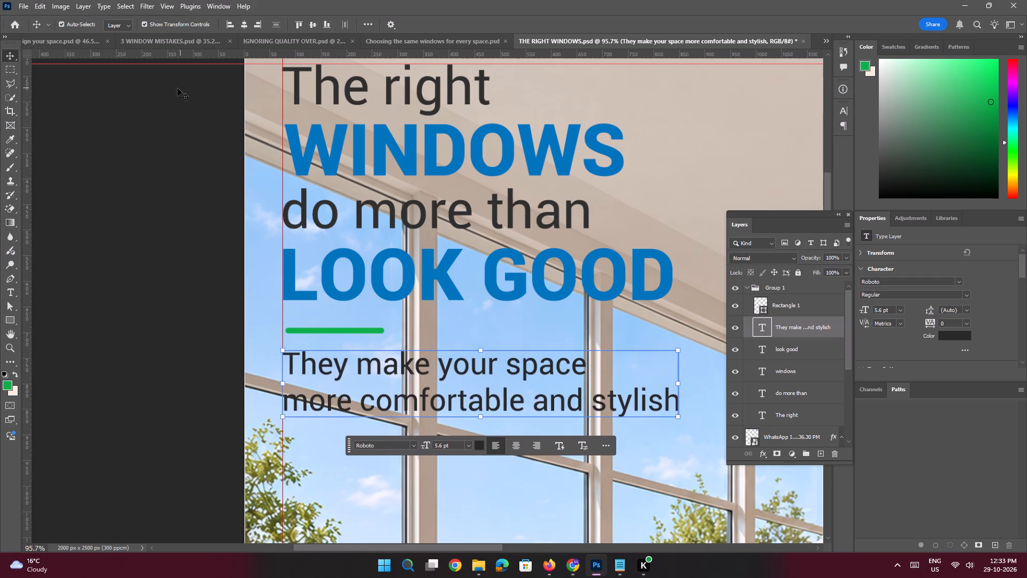
Set auto-select to groups and enlarge the whole heading group to about 106%, keeping its top-left corner on the guides.
{"action": "left_click", "coordinate": [112, 26]}
{"action": "left_click", "coordinate": [110, 38]}
{"action": "left_click", "coordinate": [103, 125]}
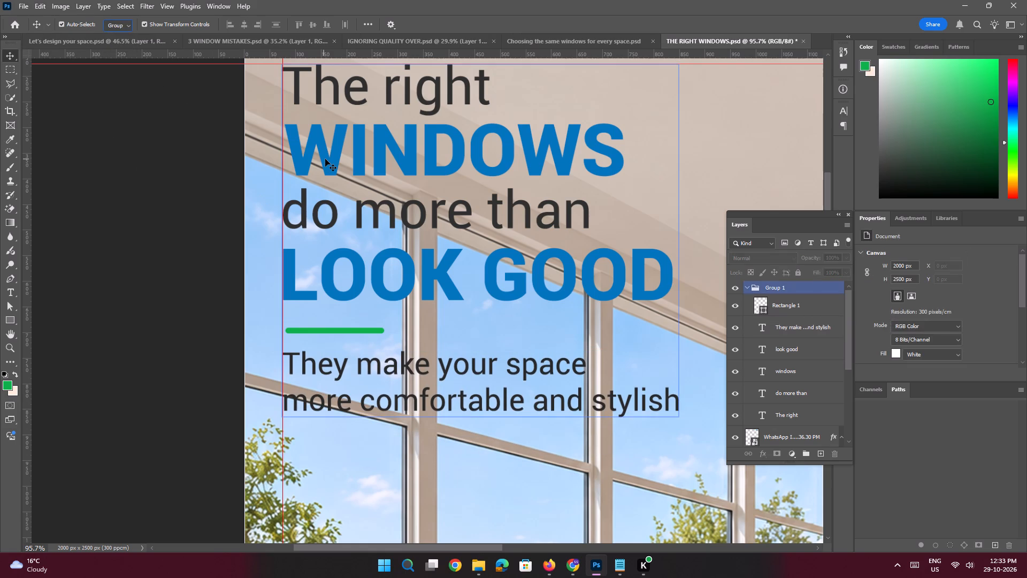
{"action": "left_click", "coordinate": [325, 159]}
{"action": "key", "text": "space"}
{"action": "left_click_drag", "start_coordinate": [374, 242], "coordinate": [331, 231], "text": "ctrl"}
{"action": "left_click_drag", "start_coordinate": [409, 252], "coordinate": [378, 238]}
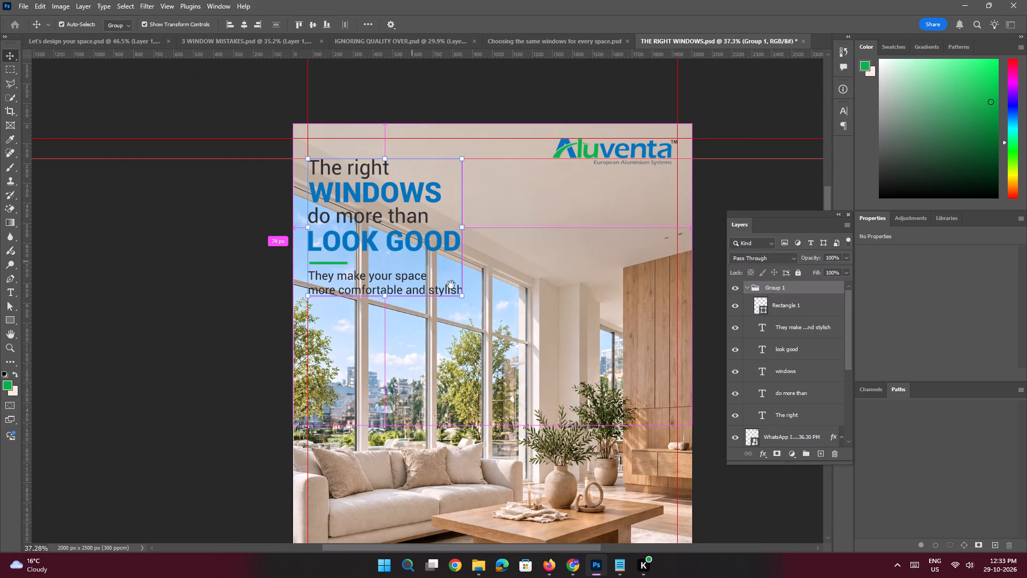
{"action": "left_click_drag", "start_coordinate": [465, 298], "coordinate": [471, 310]}
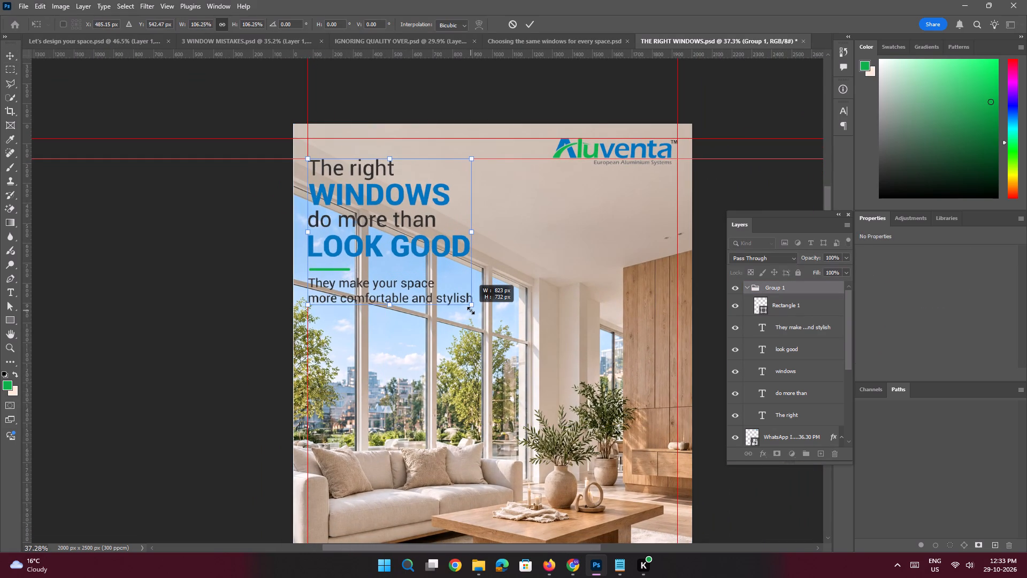
{"action": "left_click_drag", "start_coordinate": [471, 310], "coordinate": [471, 310]}
{"action": "key", "text": "Return"}
Move the heading group straight down slightly, leaving a small gap below the horizontal guide under the logo.
{"action": "key", "text": "space"}
{"action": "key", "text": "space"}
{"action": "key", "text": "space"}
{"action": "key", "text": "space"}
{"action": "key", "text": "space"}
{"action": "key", "text": "space"}
{"action": "key", "text": "space"}
{"action": "key", "text": "space"}
{"action": "key", "text": "space"}
{"action": "key", "text": "space"}
{"action": "key", "text": "space"}
{"action": "key", "text": "space"}
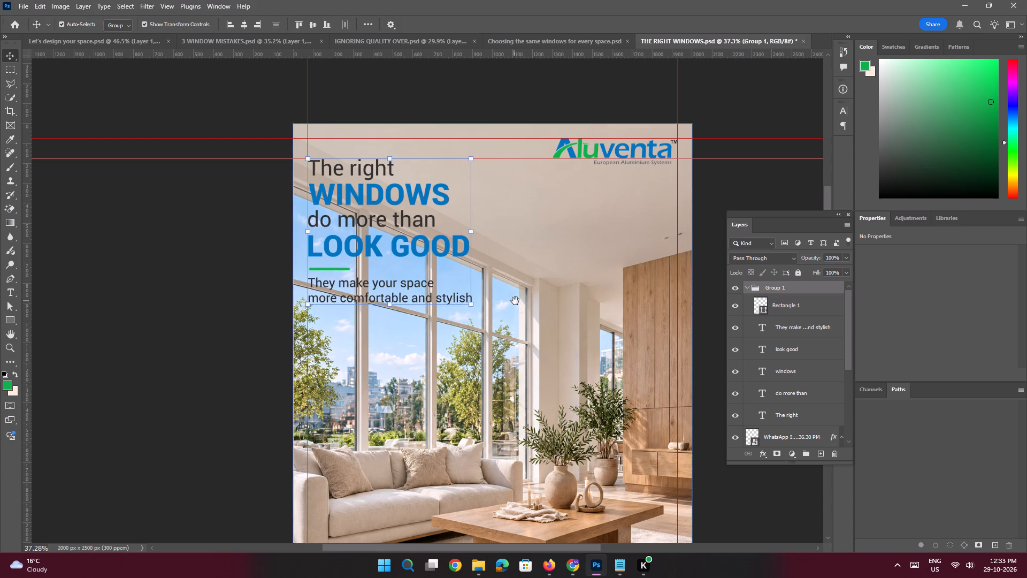
{"action": "left_click_drag", "start_coordinate": [515, 301], "coordinate": [503, 263]}
{"action": "left_click_drag", "start_coordinate": [379, 155], "coordinate": [379, 163], "text": "shift"}
{"action": "key", "text": "Return"}
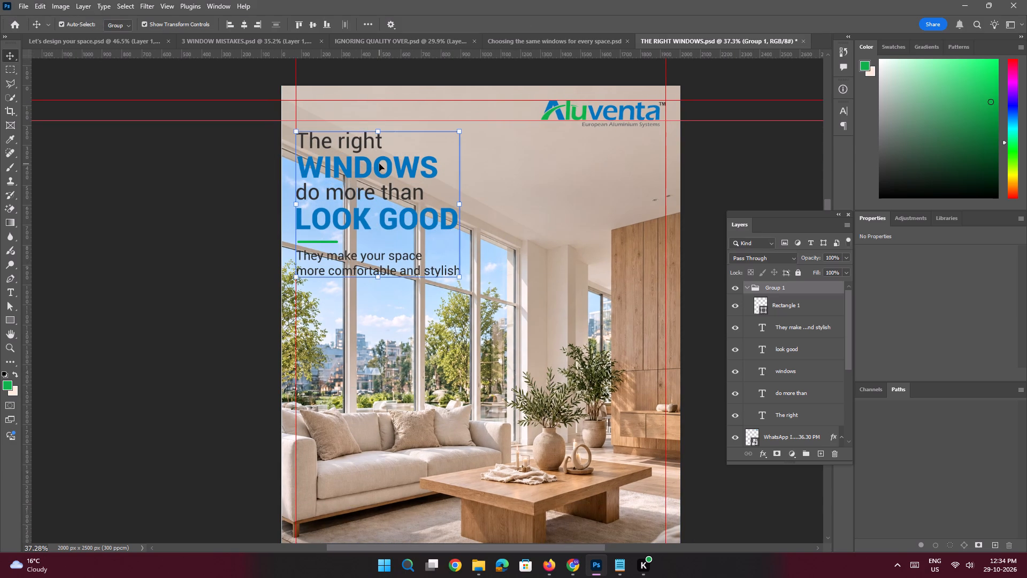
Add a light drop shadow to the collapsed heading group, with opacity 79% and size 250 px.
{"action": "left_click", "coordinate": [746, 285]}
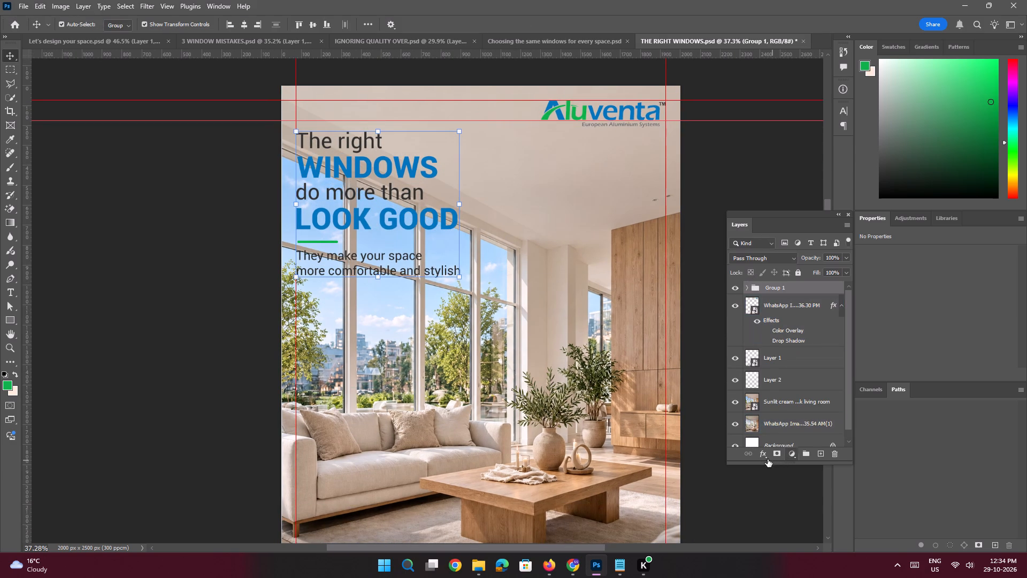
{"action": "left_click", "coordinate": [763, 455]}
{"action": "left_click", "coordinate": [777, 452]}
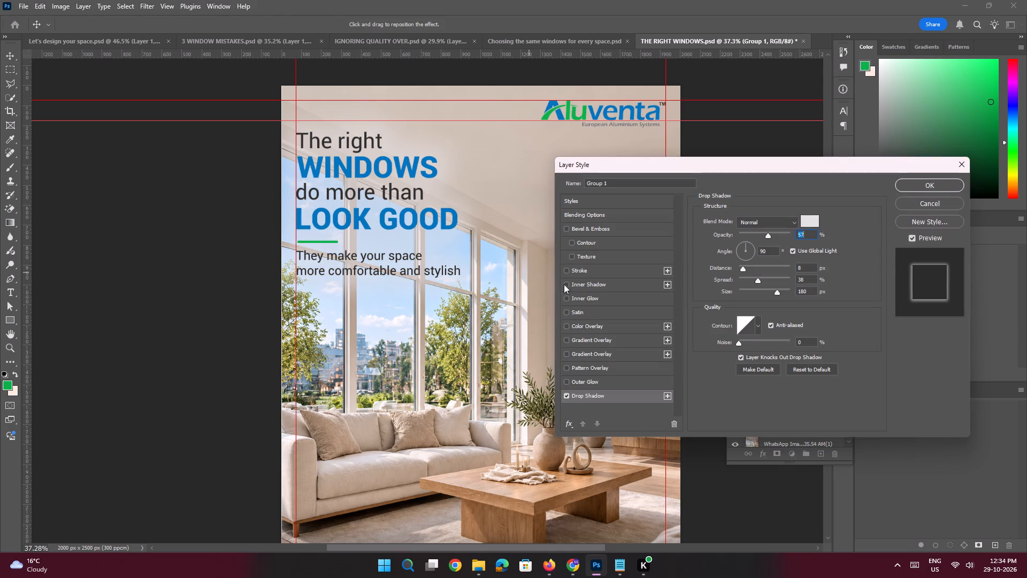
{"action": "left_click_drag", "start_coordinate": [770, 237], "coordinate": [777, 237]}
{"action": "left_click_drag", "start_coordinate": [777, 237], "coordinate": [780, 237]}
{"action": "left_click_drag", "start_coordinate": [777, 290], "coordinate": [761, 290]}
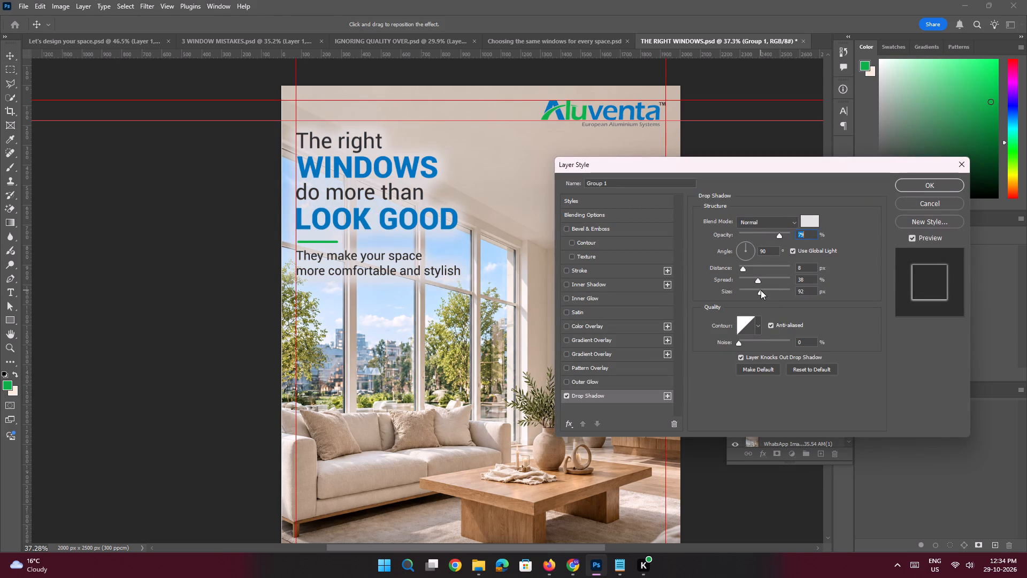
{"action": "left_click_drag", "start_coordinate": [761, 290], "coordinate": [800, 289]}
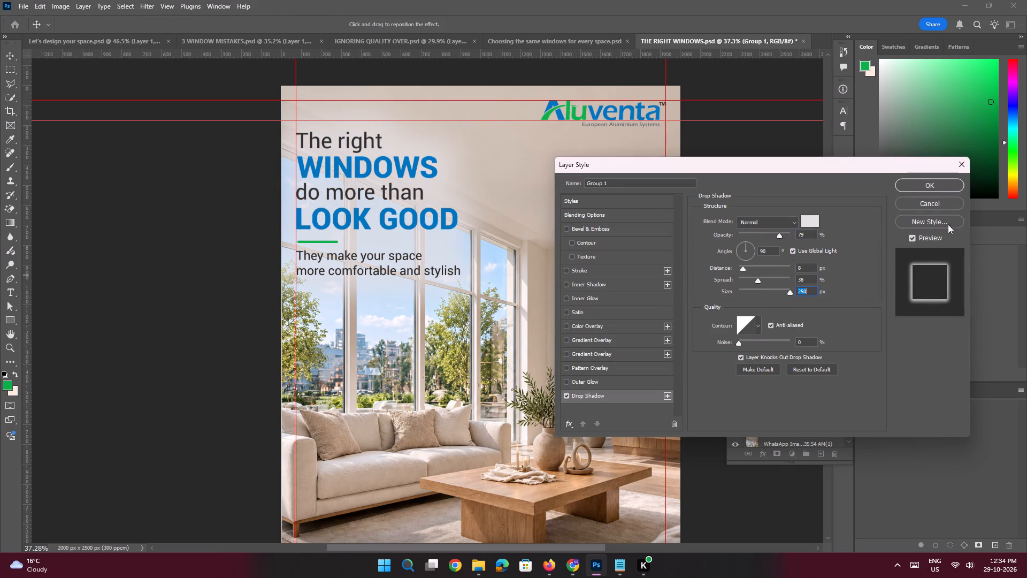
{"action": "left_click", "coordinate": [918, 187]}
Deselect the heading group and save the document.
{"action": "left_click", "coordinate": [203, 211]}
{"action": "key", "text": "space"}
{"action": "left_click_drag", "start_coordinate": [488, 275], "coordinate": [468, 270], "text": "ctrl"}
{"action": "left_click_drag", "start_coordinate": [491, 317], "coordinate": [484, 283]}
{"action": "key", "text": "ctrl+s"}
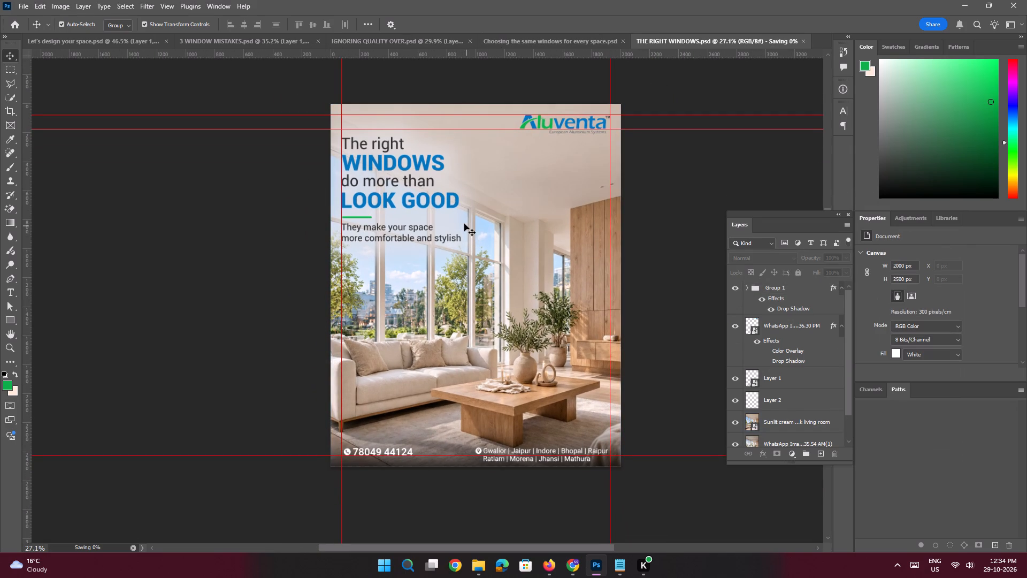
Move the heading group up slightly, closer to the horizontal guide below the logo.
{"action": "key", "text": "ctrl+space"}
{"action": "key", "text": "ctrl+space"}
{"action": "key", "text": "ctrl+space"}
{"action": "key", "text": "ctrl+space"}
{"action": "key", "text": "ctrl+space"}
{"action": "key", "text": "ctrl+space"}
{"action": "key", "text": "ctrl+space"}
{"action": "key", "text": "ctrl+space"}
{"action": "key", "text": "ctrl+space"}
{"action": "key", "text": "ctrl+space"}
{"action": "left_click_drag", "start_coordinate": [435, 191], "coordinate": [455, 225], "text": "ctrl"}
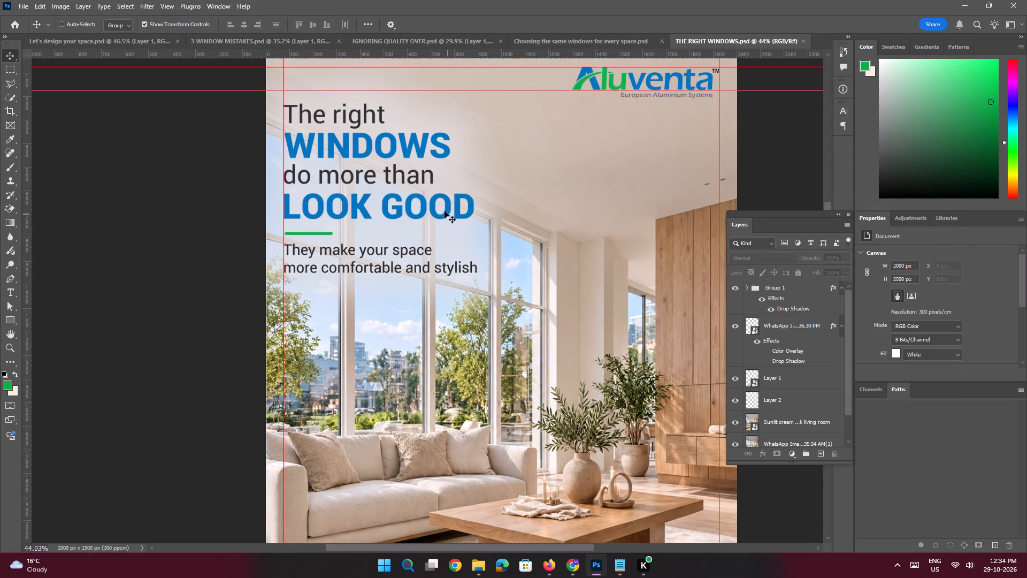
{"action": "left_click", "coordinate": [442, 209]}
{"action": "left_click_drag", "start_coordinate": [430, 206], "coordinate": [430, 199], "text": "shift"}
{"action": "left_click", "coordinate": [211, 253]}
Copy the line "Book Your Free Consultation Today!" from the Slide 5 notes in Notepad.
{"action": "key", "text": "space"}
{"action": "key", "text": "space"}
{"action": "key", "text": "space"}
{"action": "key", "text": "space"}
{"action": "key", "text": "space"}
{"action": "key", "text": "space"}
{"action": "key", "text": "space"}
{"action": "key", "text": "space"}
{"action": "left_click_drag", "start_coordinate": [435, 360], "coordinate": [425, 299]}
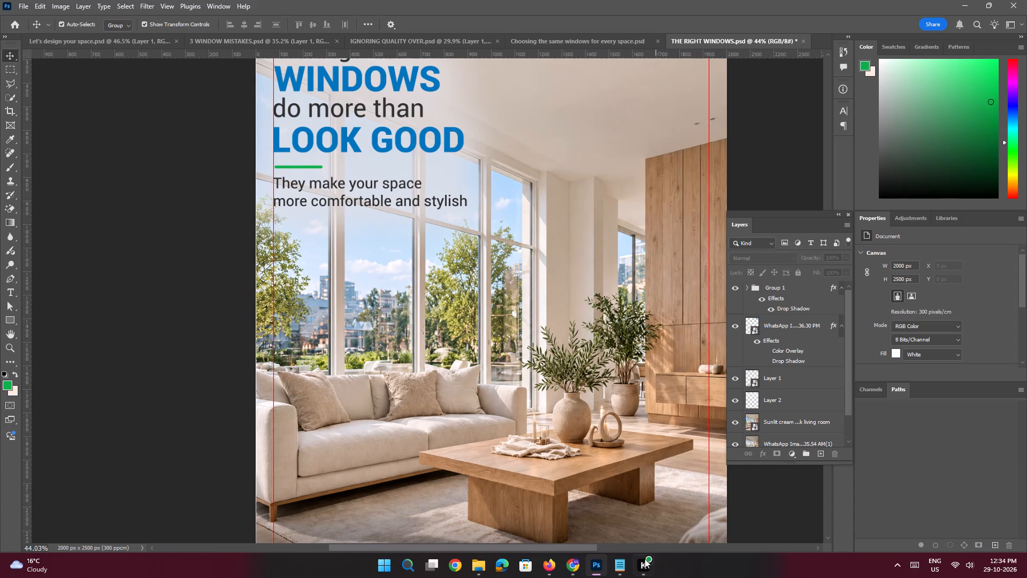
{"action": "left_click", "coordinate": [627, 562]}
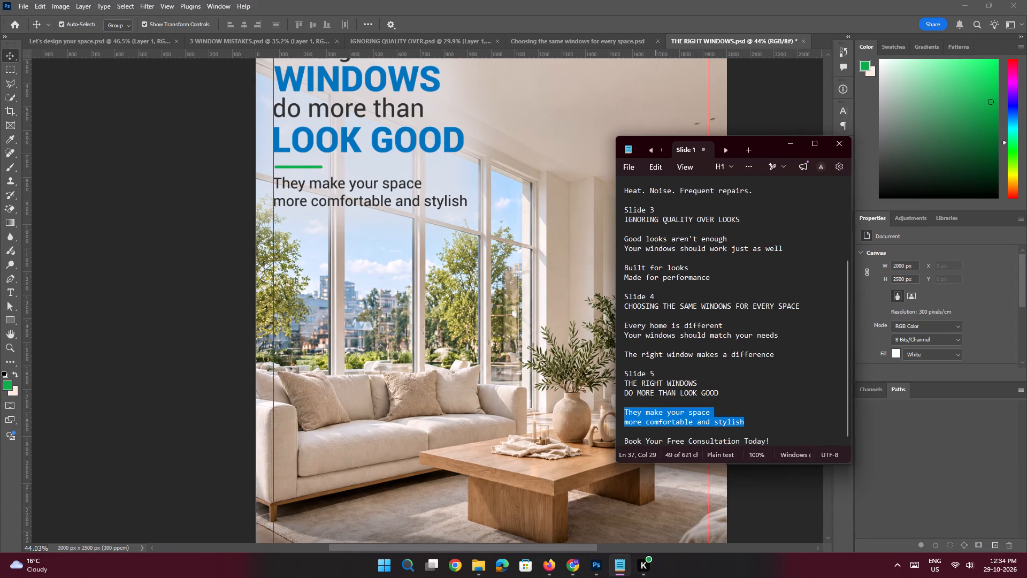
{"action": "left_click_drag", "start_coordinate": [777, 439], "coordinate": [614, 442]}
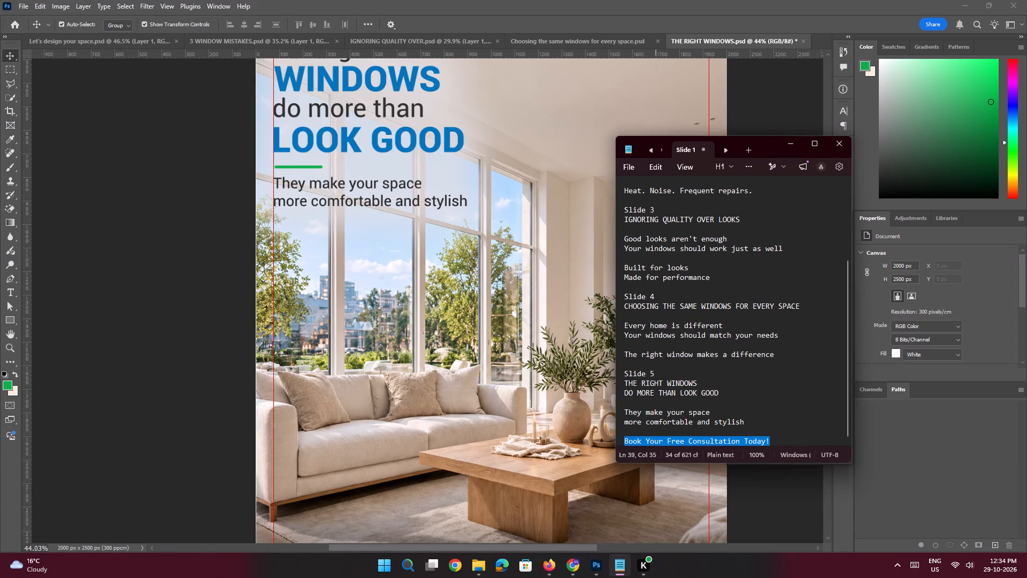
{"action": "key", "text": "ctrl+c"}
{"action": "left_click", "coordinate": [791, 147]}
On a new top layer, draw a rectangle about 872 × 104 px above the contact details, filled with the blue sampled from "LOOK GOOD".
{"action": "key", "text": "space"}
{"action": "key", "text": "space"}
{"action": "key", "text": "space"}
{"action": "key", "text": "space"}
{"action": "key", "text": "space"}
{"action": "key", "text": "space"}
{"action": "key", "text": "space"}
{"action": "key", "text": "space"}
{"action": "key", "text": "space"}
{"action": "left_click_drag", "start_coordinate": [428, 331], "coordinate": [421, 280]}
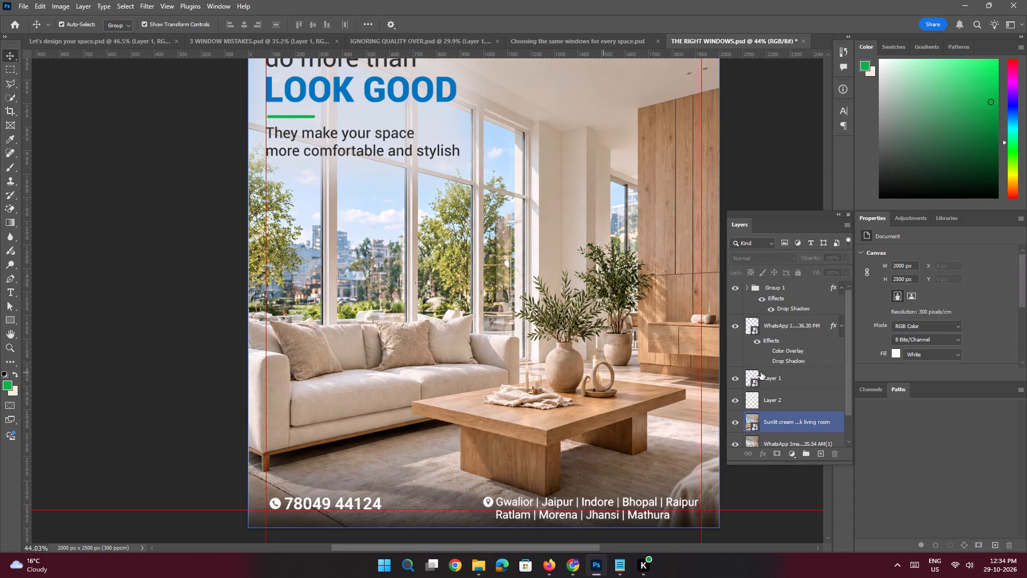
{"action": "left_click", "coordinate": [778, 296]}
{"action": "left_click", "coordinate": [824, 454]}
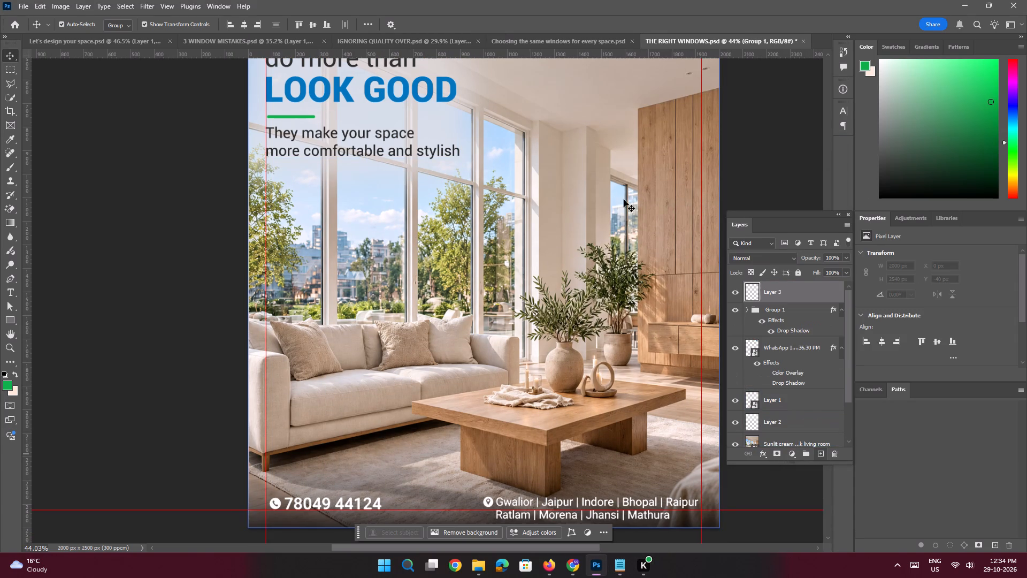
{"action": "left_click", "coordinate": [12, 321]}
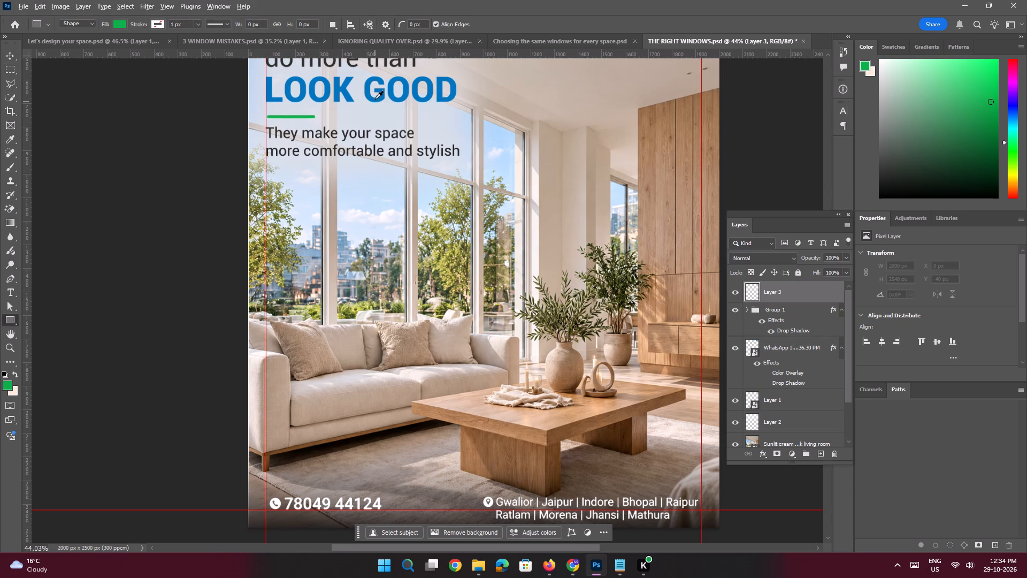
{"action": "left_click", "coordinate": [367, 93], "text": "alt"}
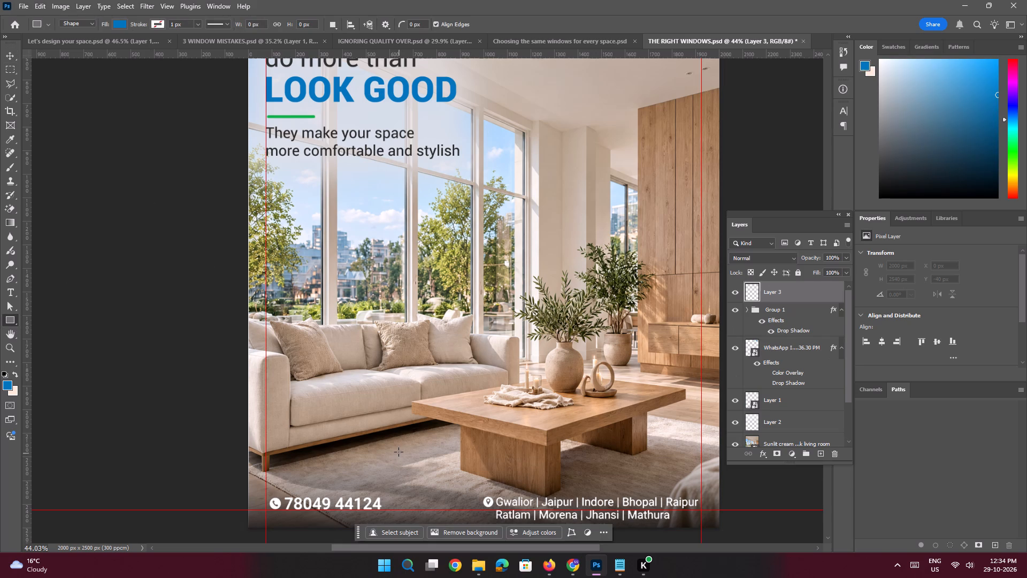
{"action": "left_click_drag", "start_coordinate": [398, 451], "coordinate": [603, 475]}
{"action": "left_click", "coordinate": [9, 55]}
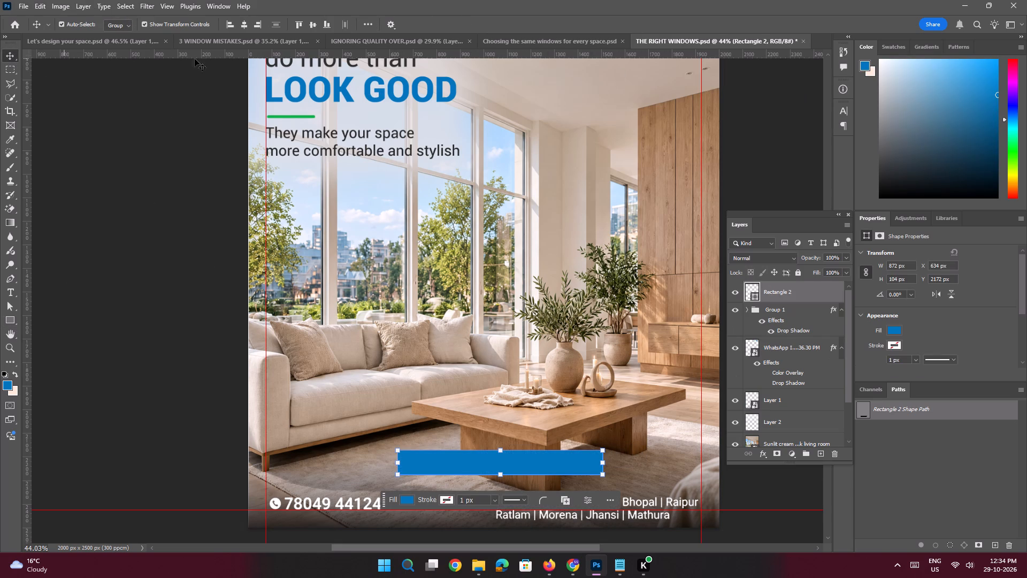
Centre the blue rectangle horizontally on the canvas.
{"action": "left_click", "coordinate": [246, 27]}
Add the copied text "Book Your Free Consultation Today!" on a new layer over the blue rectangle.
{"action": "key", "text": "space"}
{"action": "key", "text": "space"}
{"action": "key", "text": "space"}
{"action": "key", "text": "space"}
{"action": "key", "text": "space"}
{"action": "key", "text": "space"}
{"action": "key", "text": "space"}
{"action": "key", "text": "space"}
{"action": "key", "text": "space"}
{"action": "key", "text": "space"}
{"action": "key", "text": "space"}
{"action": "key", "text": "space"}
{"action": "key", "text": "space"}
{"action": "key", "text": "space"}
{"action": "key", "text": "space"}
{"action": "key", "text": "space"}
{"action": "key", "text": "space"}
{"action": "key", "text": "space"}
{"action": "key", "text": "space"}
{"action": "key", "text": "space"}
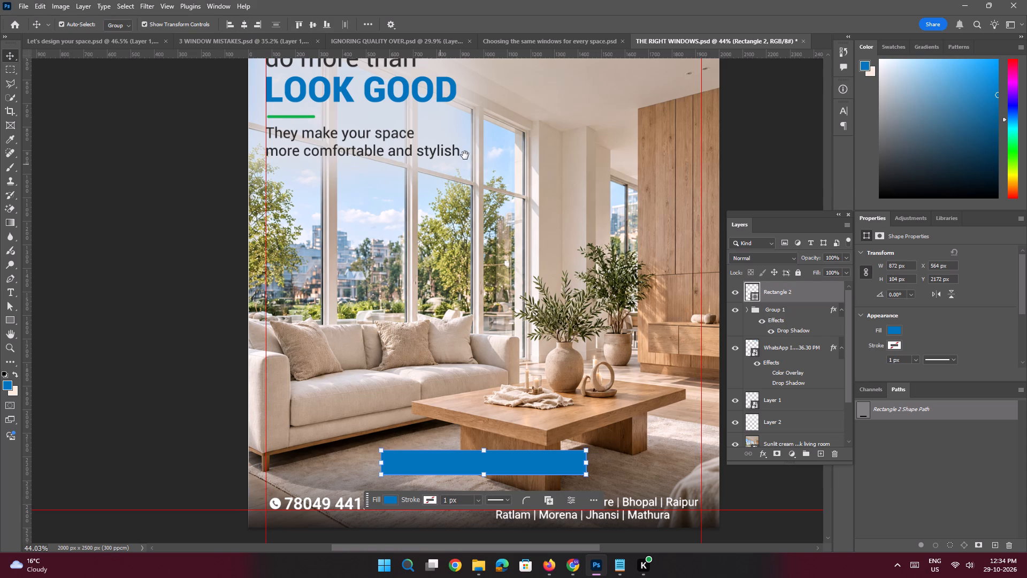
{"action": "left_click_drag", "start_coordinate": [464, 334], "coordinate": [453, 290]}
{"action": "left_click", "coordinate": [453, 289]}
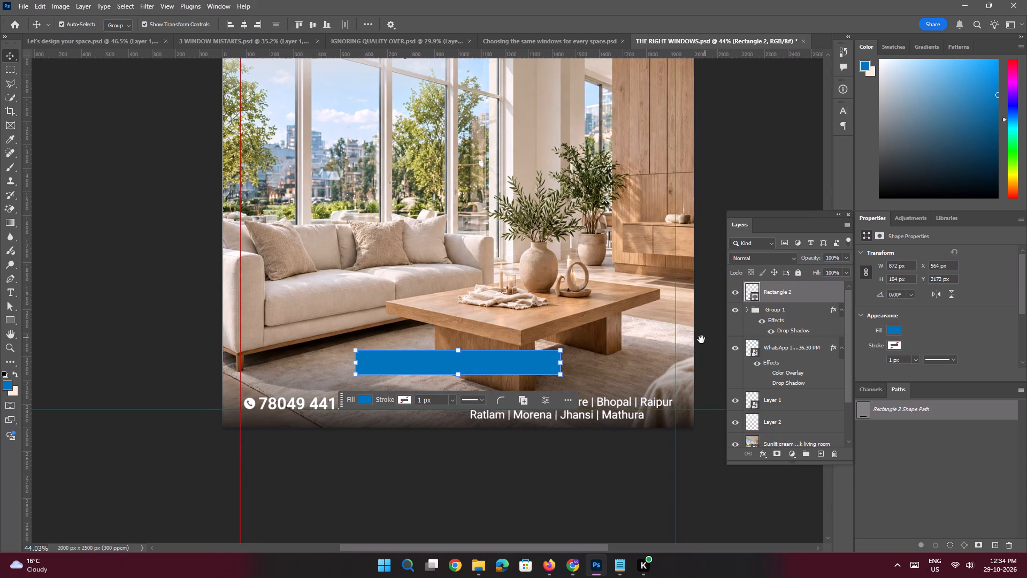
{"action": "left_click", "coordinate": [817, 456]}
{"action": "key", "text": "space"}
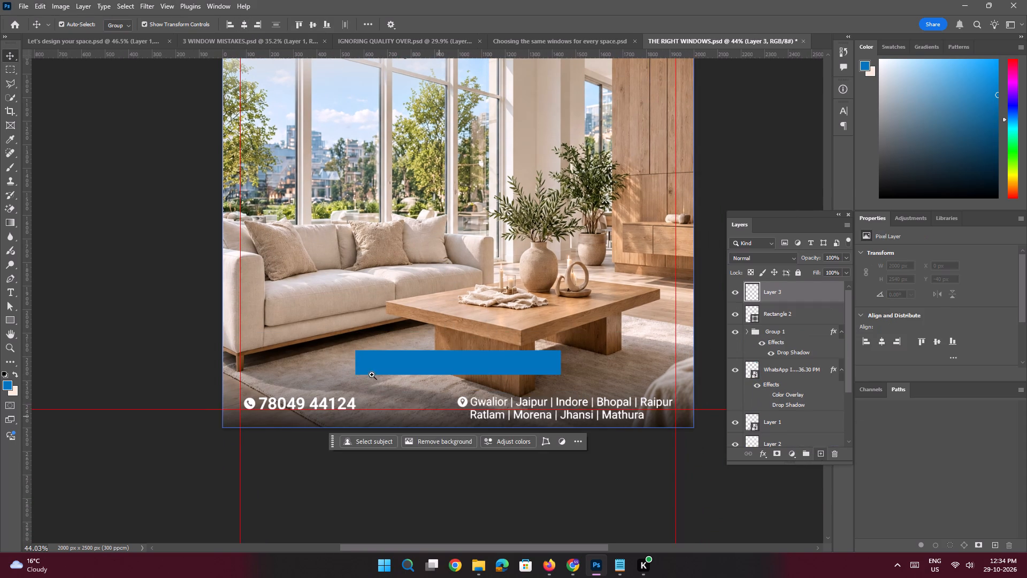
{"action": "left_click_drag", "start_coordinate": [367, 372], "coordinate": [391, 398], "text": "ctrl"}
{"action": "key", "text": "t"}
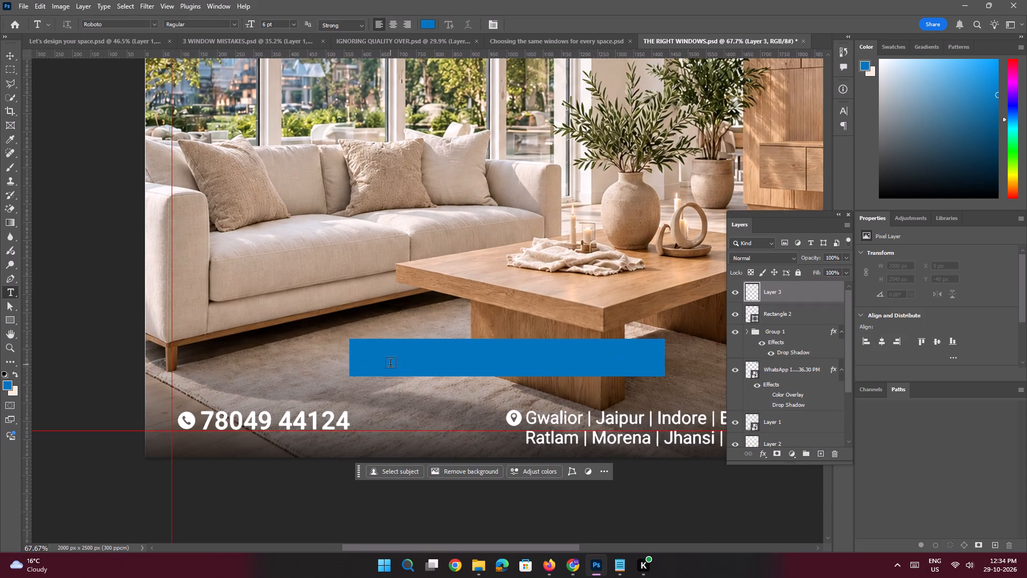
{"action": "left_click", "coordinate": [390, 363]}
{"action": "key", "text": "ctrl+v"}
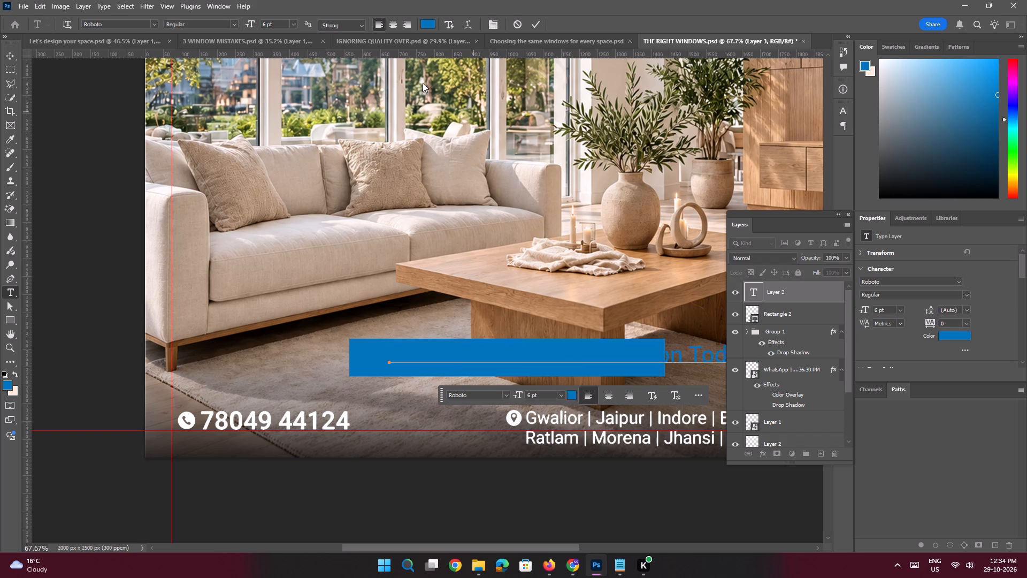
{"action": "left_click", "coordinate": [10, 55]}
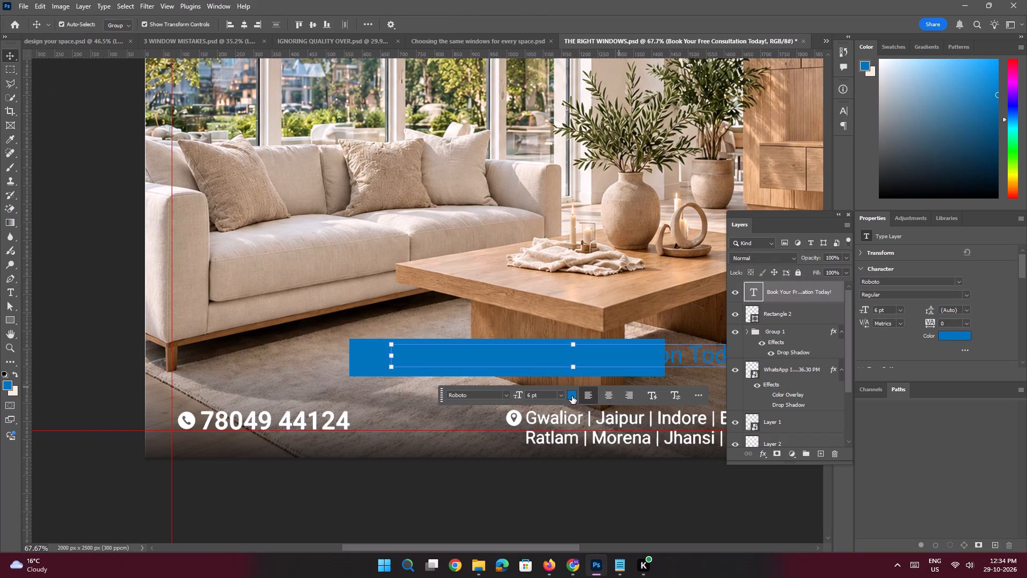
Set the "Book Your Free Consultation Today!" text colour to white.
{"action": "left_click", "coordinate": [572, 396]}
{"action": "left_click_drag", "start_coordinate": [727, 397], "coordinate": [612, 199]}
{"action": "key", "text": "Return"}
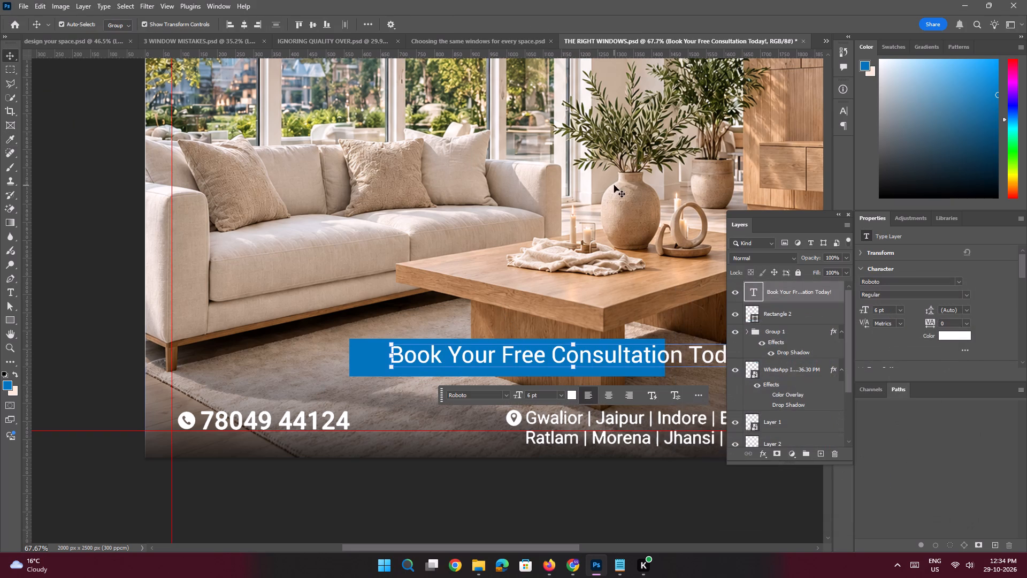
Centre-align the "Book Your Free Consultation Today!" text, centre it horizontally on the canvas, and nudge it down slightly.
{"action": "double_click", "coordinate": [243, 26]}
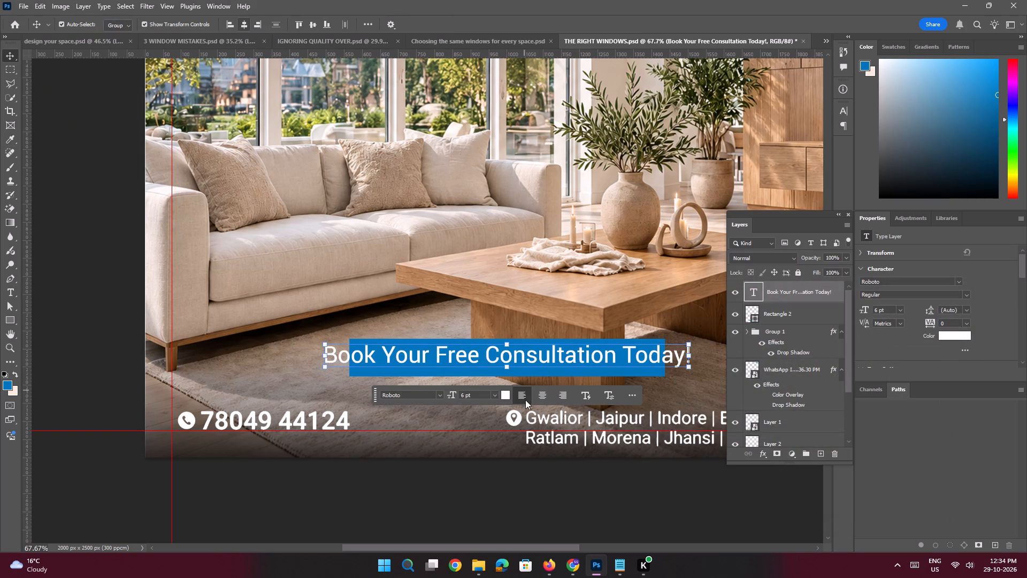
{"action": "left_click", "coordinate": [540, 400]}
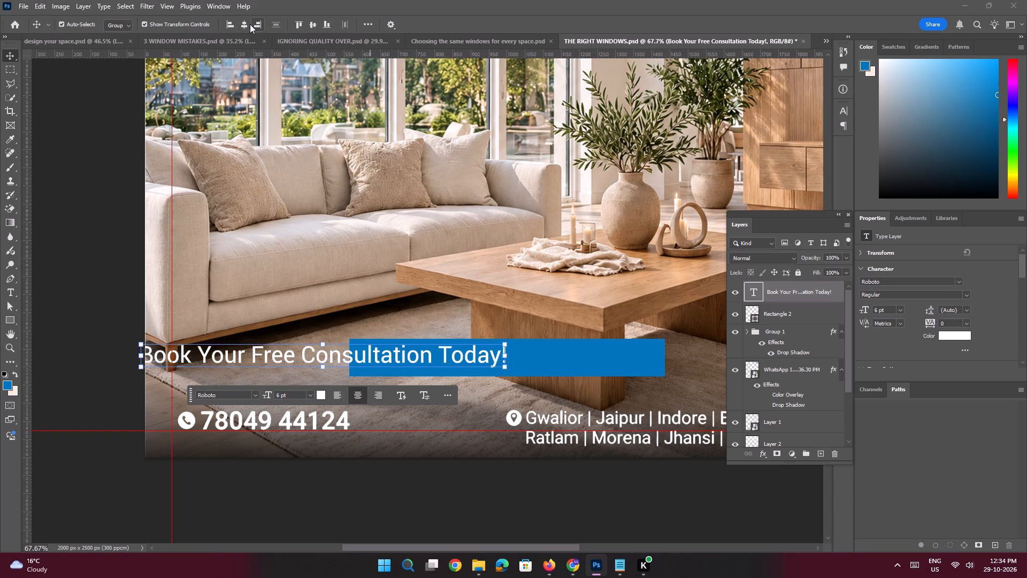
{"action": "double_click", "coordinate": [247, 24]}
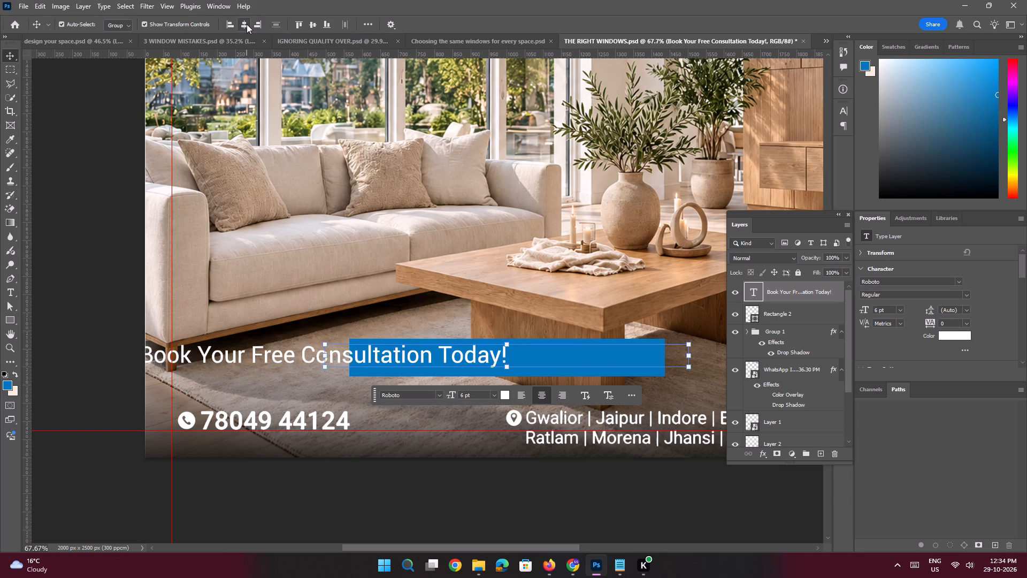
{"action": "key", "text": "Down"}
{"action": "key", "text": "Down"}
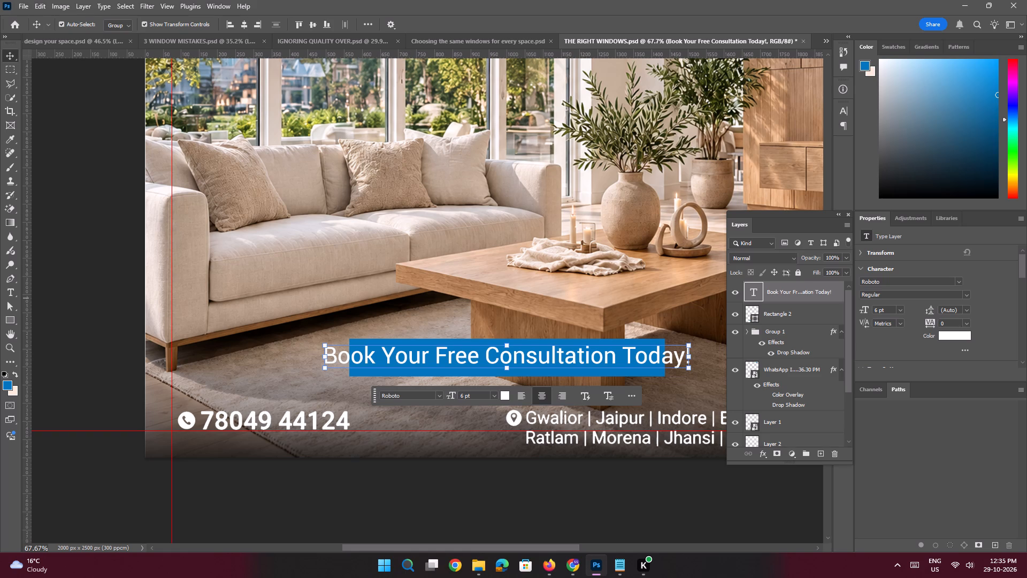
{"action": "left_click_drag", "start_coordinate": [880, 310], "coordinate": [863, 303]}
{"action": "key", "text": "5"}
{"action": "key", "text": "Return"}
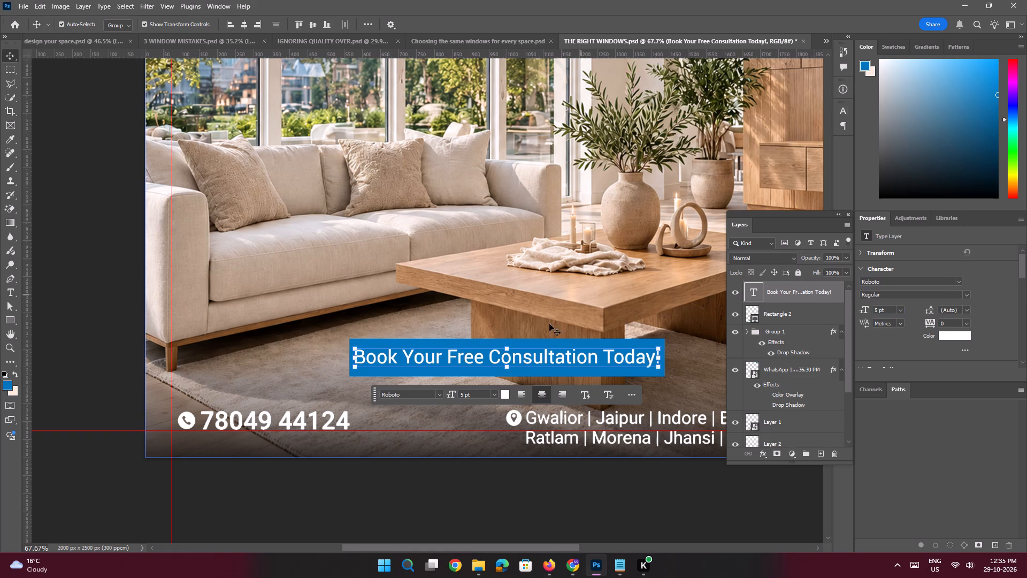
Nudge the "Book Your Free Consultation Today!" text down slightly within the blue rectangle.
{"action": "key", "text": "space"}
{"action": "left_click_drag", "start_coordinate": [455, 353], "coordinate": [484, 374], "text": "ctrl"}
{"action": "left_click_drag", "start_coordinate": [498, 359], "coordinate": [466, 350]}
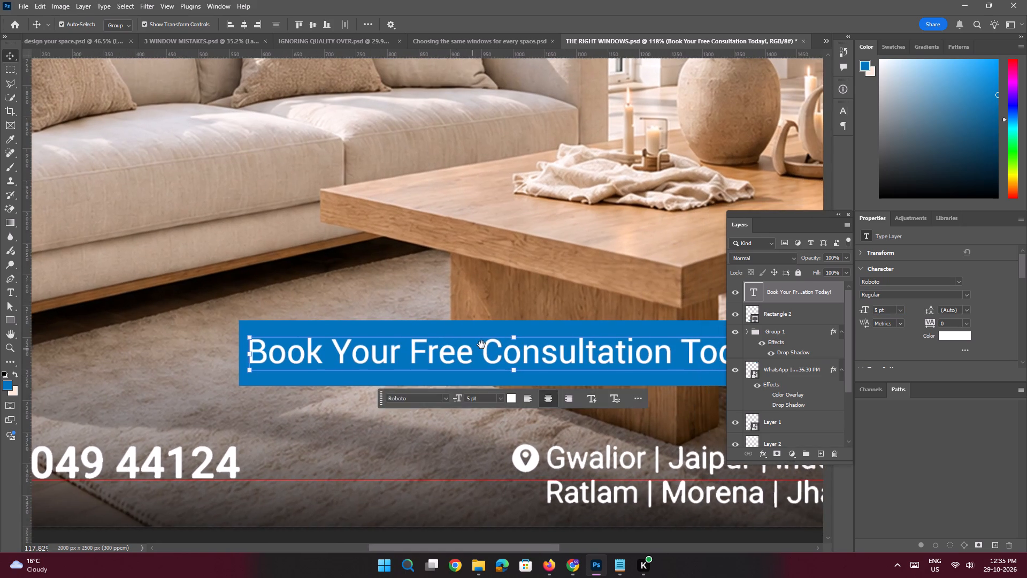
{"action": "left_click_drag", "start_coordinate": [481, 345], "coordinate": [320, 333]}
{"action": "key", "text": "Down"}
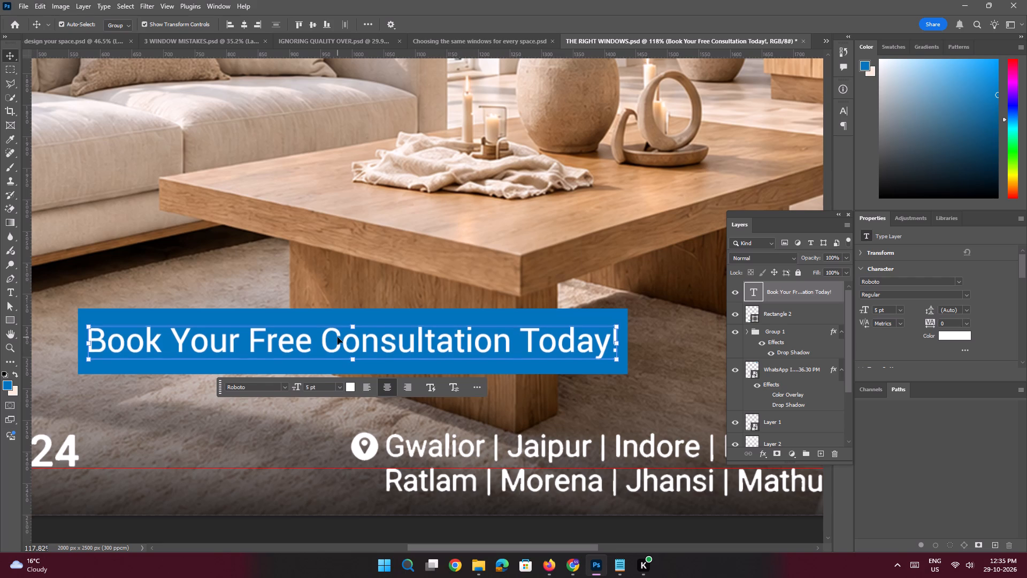
{"action": "key", "text": "Down"}
{"action": "key", "text": "Down"}
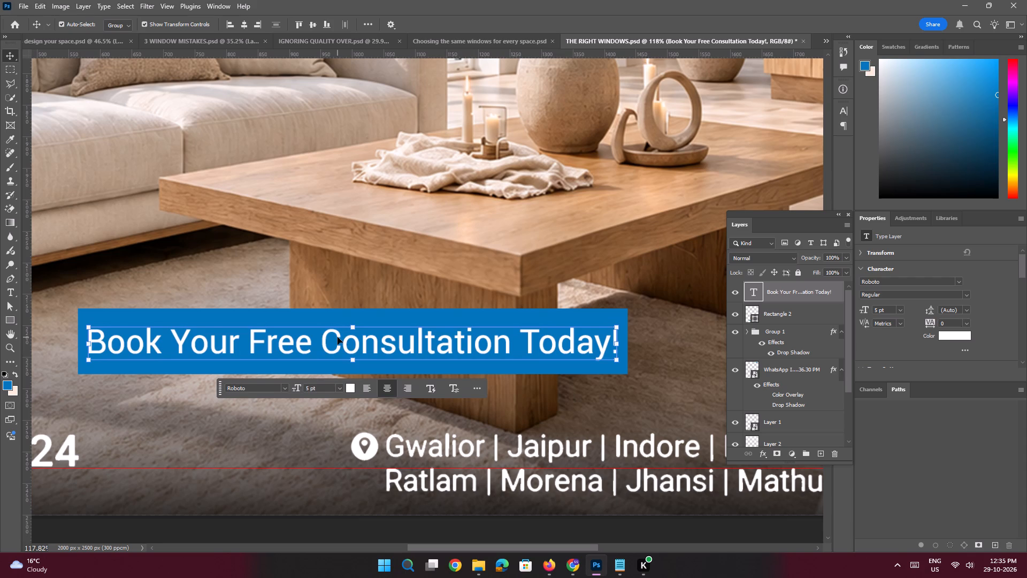
Widen the blue rectangle on both sides to about 895 px, leaving more padding around the banner text.
{"action": "left_click", "coordinate": [625, 374]}
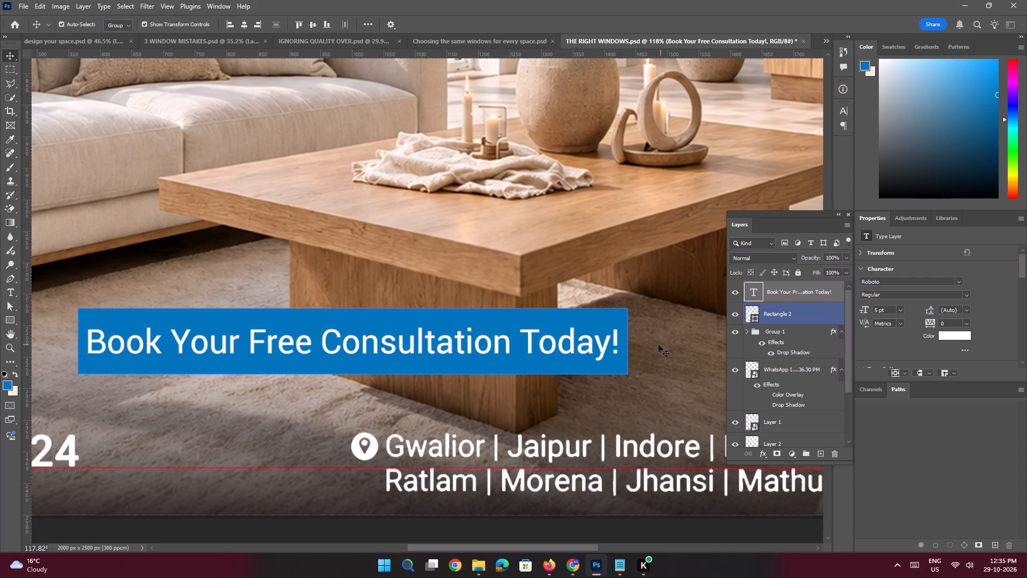
{"action": "key", "text": "ctrl+t"}
{"action": "left_click_drag", "start_coordinate": [629, 343], "coordinate": [629, 343], "text": "shift"}
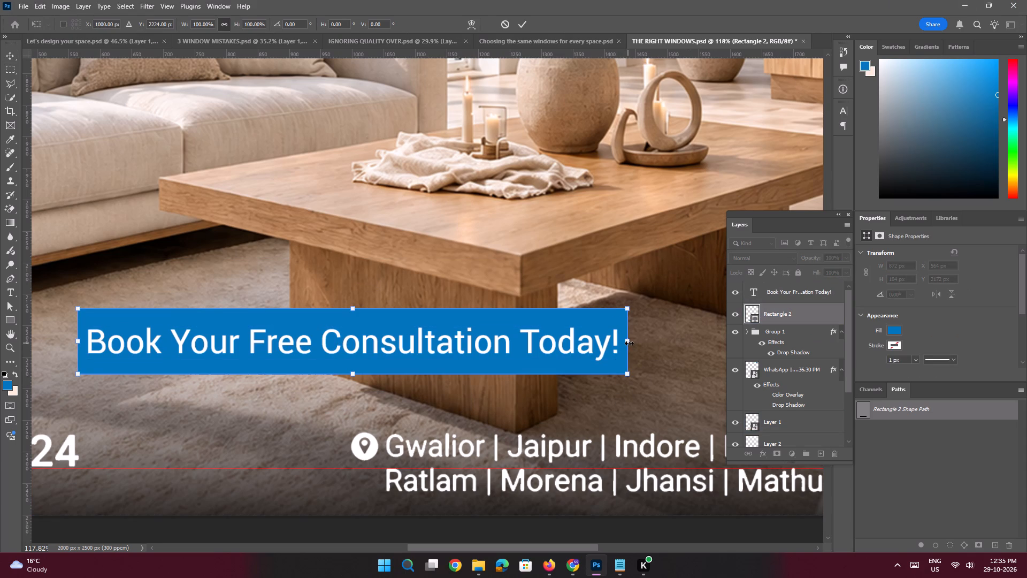
{"action": "left_click_drag", "start_coordinate": [629, 343], "coordinate": [634, 343], "text": "shift"}
{"action": "key", "text": "space"}
{"action": "key", "text": "space"}
{"action": "key", "text": "space"}
{"action": "key", "text": "space"}
{"action": "key", "text": "space"}
{"action": "key", "text": "space"}
{"action": "key", "text": "space"}
{"action": "key", "text": "space"}
{"action": "key", "text": "space"}
{"action": "key", "text": "space"}
{"action": "key", "text": "space"}
{"action": "key", "text": "space"}
{"action": "key", "text": "space"}
{"action": "key", "text": "space"}
{"action": "key", "text": "space"}
{"action": "key", "text": "space"}
{"action": "key", "text": "space"}
{"action": "key", "text": "space"}
{"action": "key", "text": "space"}
{"action": "key", "text": "space"}
{"action": "left_click_drag", "start_coordinate": [419, 323], "coordinate": [566, 316]}
{"action": "left_click", "coordinate": [515, 321]}
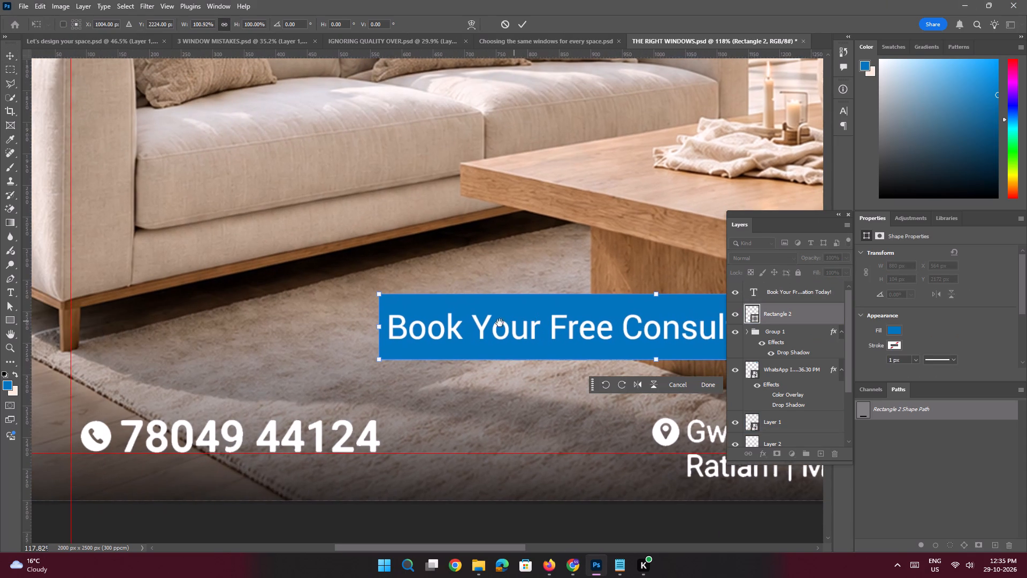
{"action": "left_click_drag", "start_coordinate": [379, 328], "coordinate": [370, 328], "text": "shift"}
{"action": "key", "text": "Return"}
Round all four corners of the blue banner rectangle to a 19 px radius.
{"action": "scroll", "coordinate": [959, 321], "scroll_direction": "down", "scroll_amount": 4}
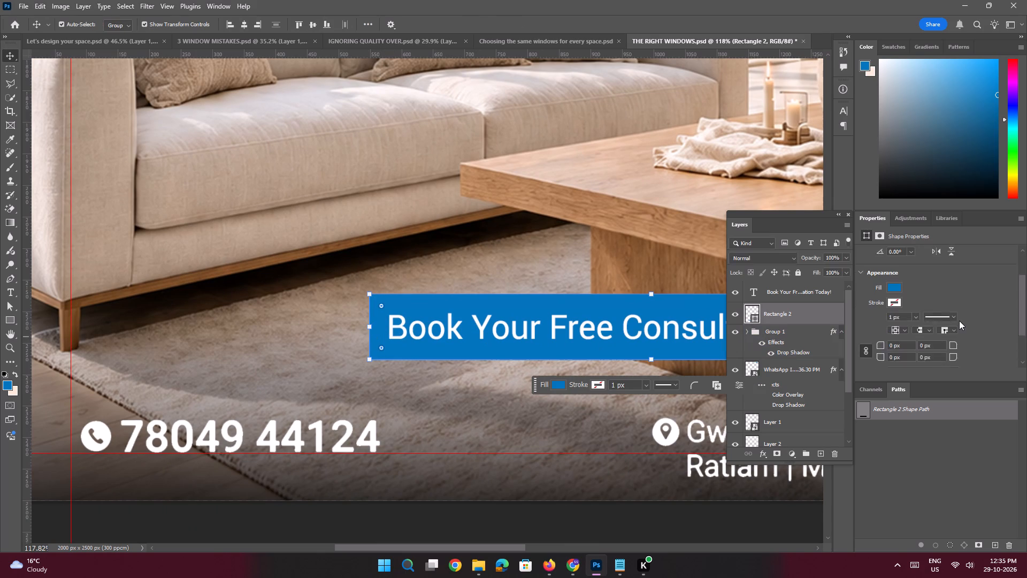
{"action": "scroll", "coordinate": [959, 321], "scroll_direction": "down", "scroll_amount": 3}
{"action": "left_click_drag", "start_coordinate": [878, 329], "coordinate": [886, 329]}
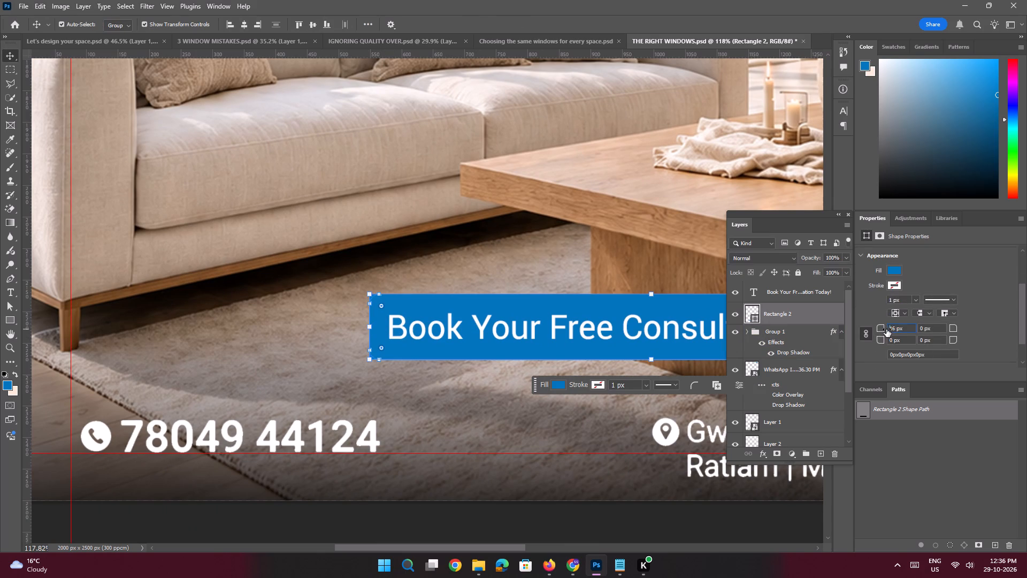
{"action": "left_click_drag", "start_coordinate": [886, 329], "coordinate": [888, 329]}
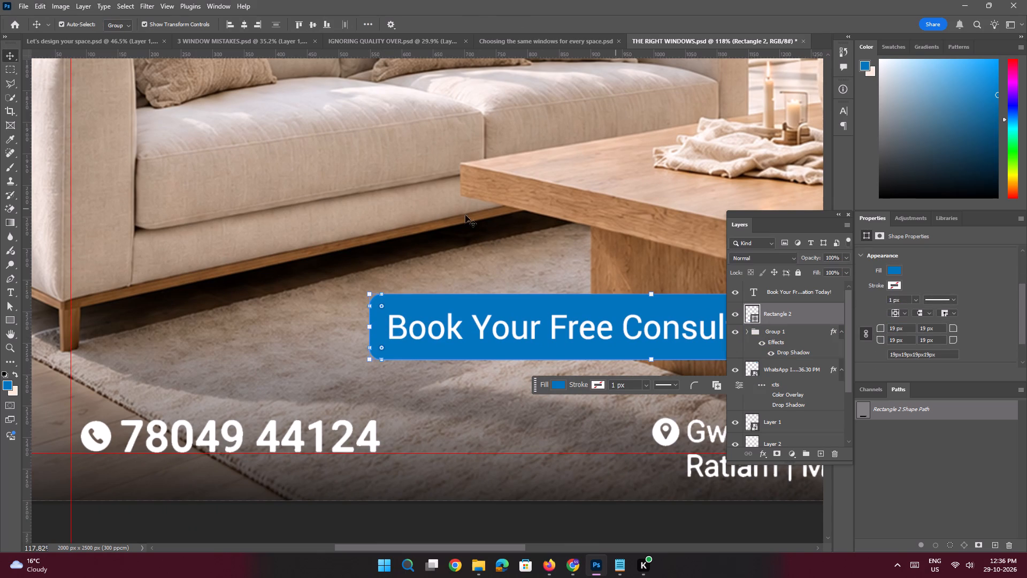
Set the "Book Your Free Consultation Today!" text to the Roboto Bold style.
{"action": "key", "text": "space"}
{"action": "left_click_drag", "start_coordinate": [453, 247], "coordinate": [392, 233], "text": "ctrl"}
{"action": "left_click", "coordinate": [266, 230]}
{"action": "key", "text": "space"}
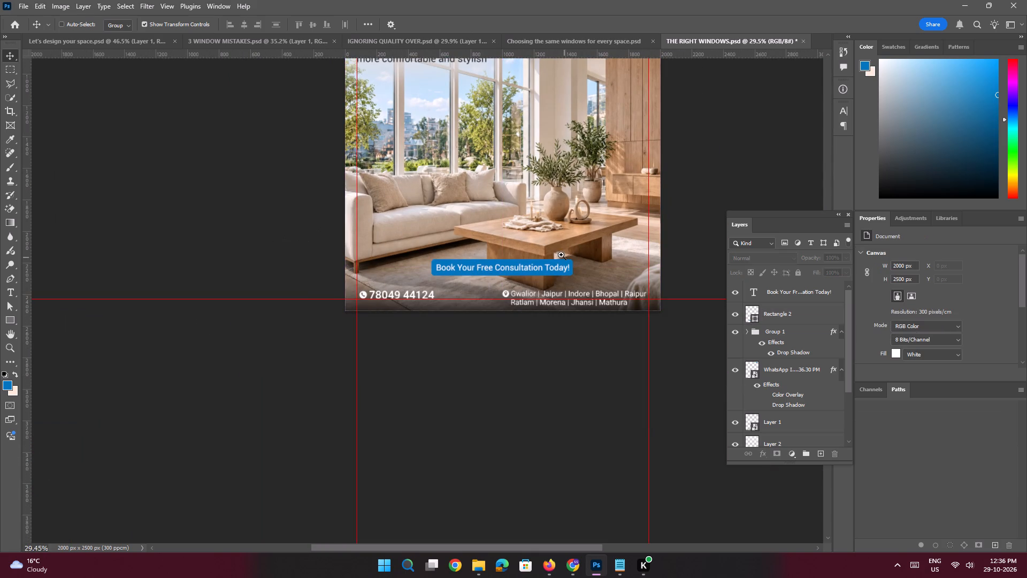
{"action": "left_click_drag", "start_coordinate": [561, 255], "coordinate": [608, 322], "text": "ctrl"}
{"action": "left_click", "coordinate": [564, 294]}
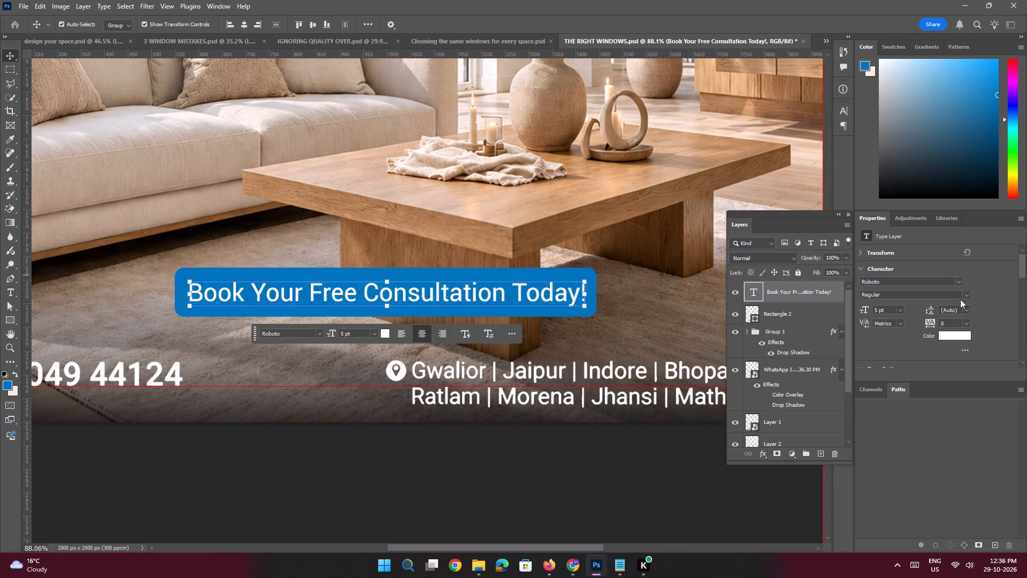
{"action": "left_click", "coordinate": [963, 294]}
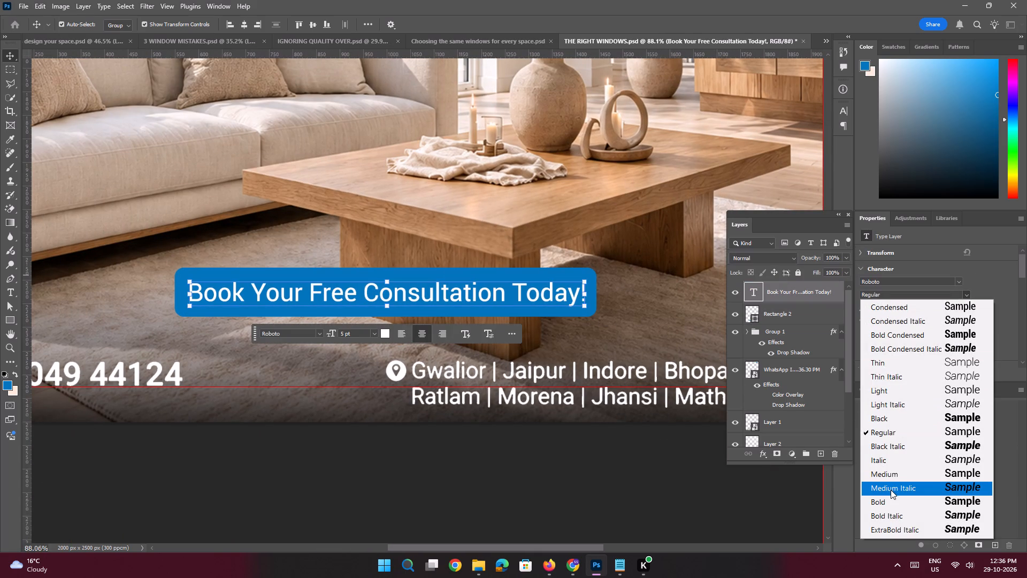
{"action": "left_click", "coordinate": [889, 499]}
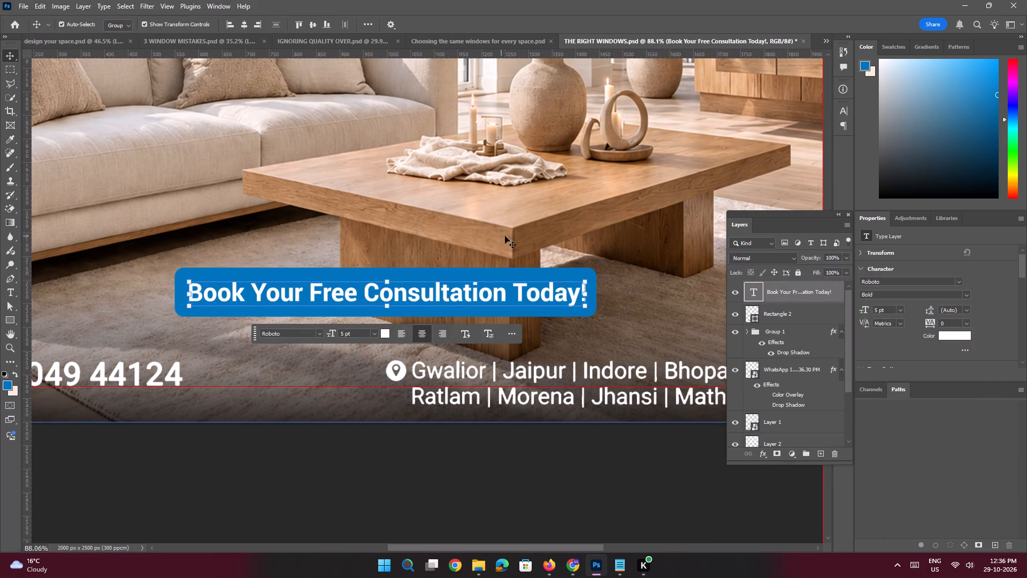
Add a black (#000000) drop shadow to the blue banner rectangle and reduce its size to a tight edge shadow.
{"action": "left_click", "coordinate": [596, 331]}
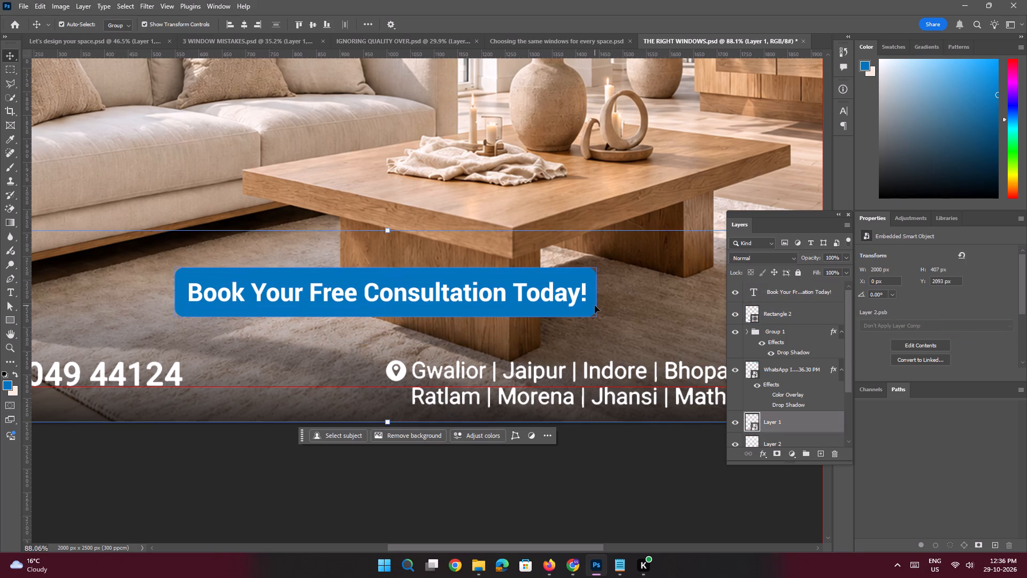
{"action": "left_click", "coordinate": [595, 305]}
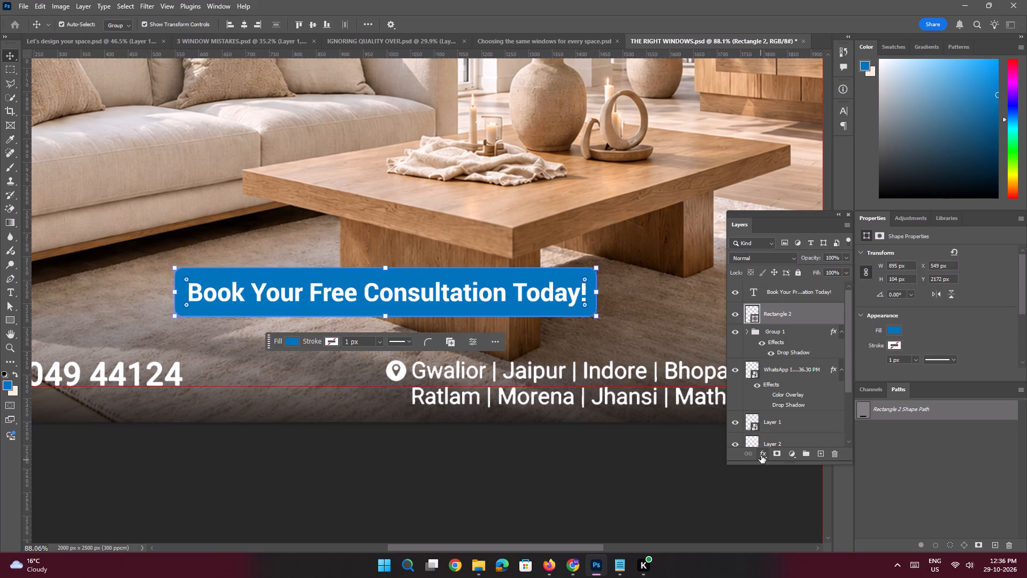
{"action": "left_click", "coordinate": [761, 455]}
{"action": "left_click", "coordinate": [782, 452]}
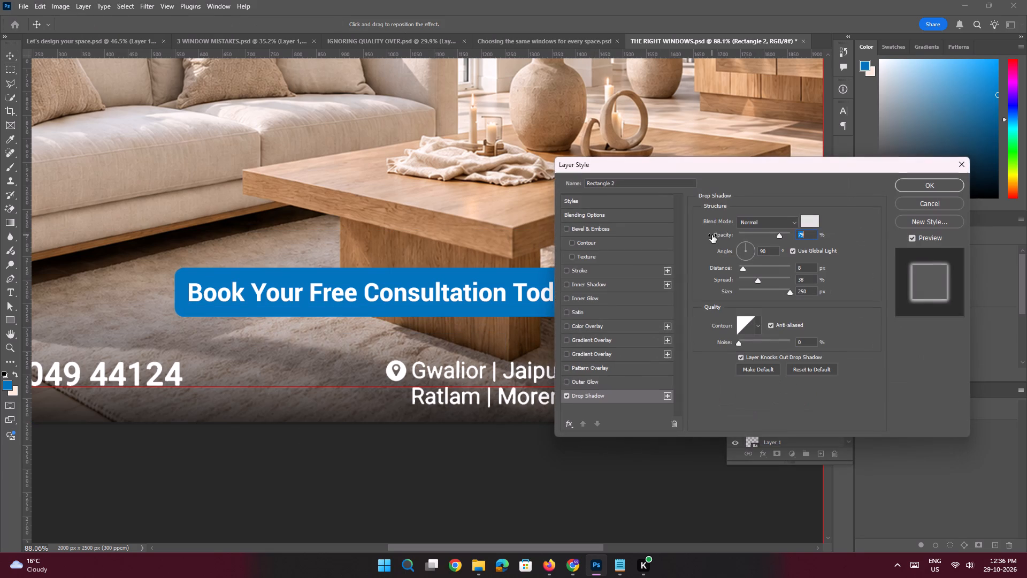
{"action": "left_click", "coordinate": [807, 223]}
{"action": "left_click_drag", "start_coordinate": [739, 359], "coordinate": [612, 577]}
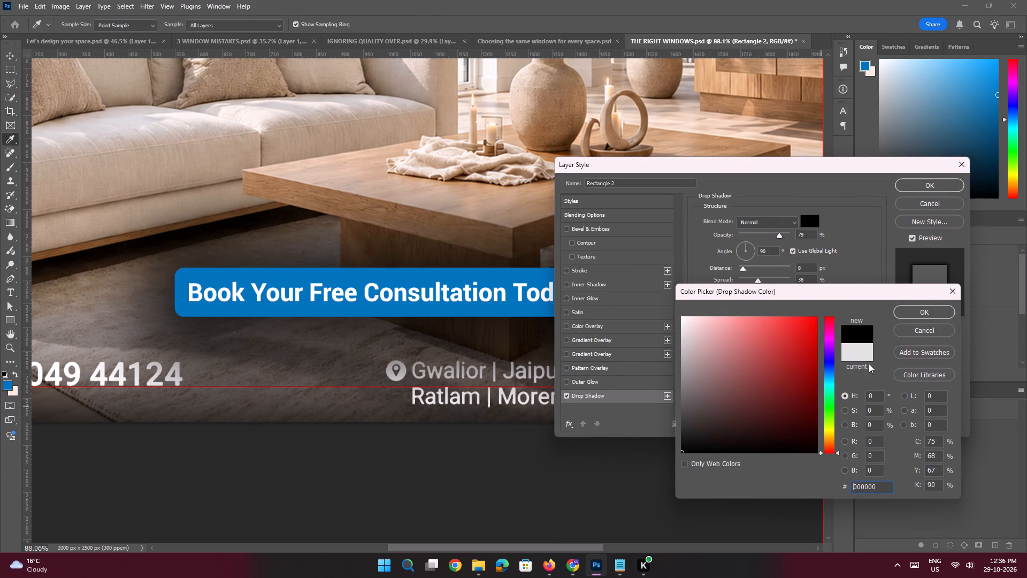
{"action": "left_click", "coordinate": [911, 313]}
{"action": "left_click_drag", "start_coordinate": [786, 293], "coordinate": [758, 295]}
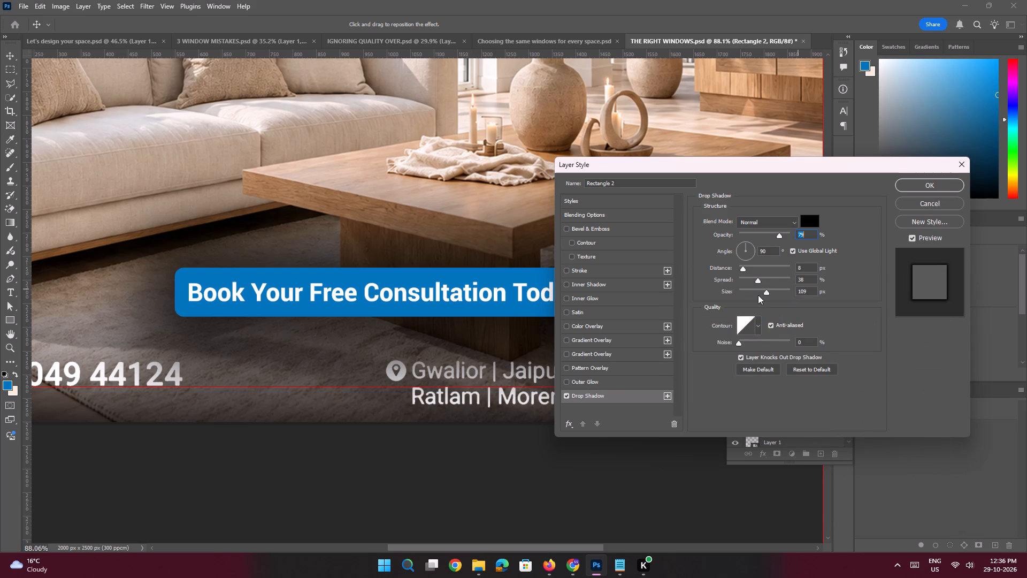
{"action": "left_click_drag", "start_coordinate": [758, 295], "coordinate": [741, 296]}
{"action": "left_click", "coordinate": [909, 187]}
Examine the consultation banner's appearance and placement above the contact details in the post.
{"action": "key", "text": "space"}
{"action": "left_click_drag", "start_coordinate": [462, 222], "coordinate": [462, 222], "text": "ctrl"}
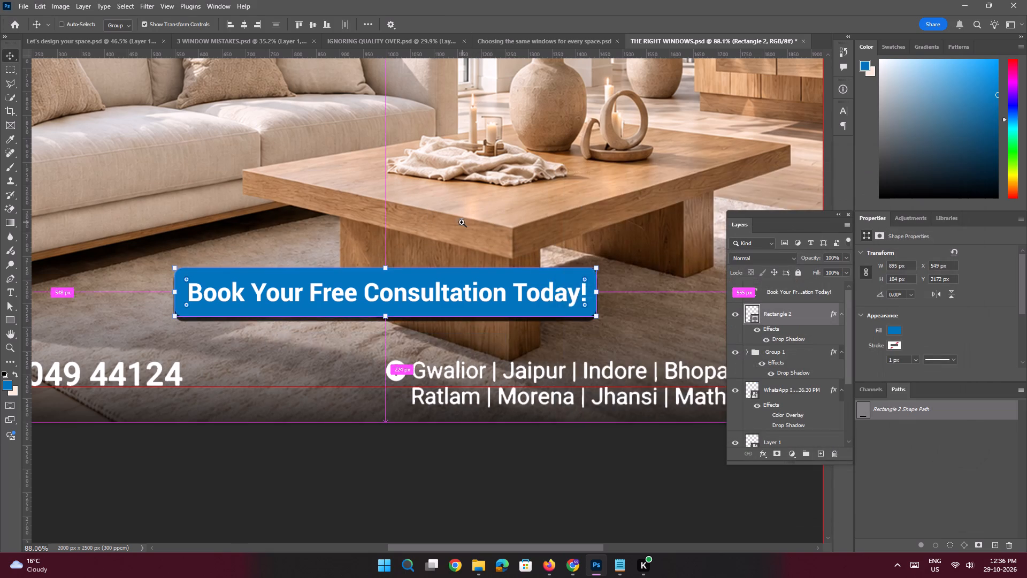
{"action": "left_click_drag", "start_coordinate": [462, 222], "coordinate": [404, 208], "text": "ctrl"}
{"action": "left_click", "coordinate": [215, 207]}
{"action": "key", "text": "space"}
{"action": "key", "text": "space"}
{"action": "key", "text": "space"}
{"action": "key", "text": "space"}
{"action": "key", "text": "space"}
{"action": "key", "text": "space"}
{"action": "key", "text": "space"}
{"action": "key", "text": "space"}
{"action": "key", "text": "space"}
{"action": "key", "text": "space"}
{"action": "key", "text": "space"}
{"action": "key", "text": "space"}
{"action": "key", "text": "space"}
{"action": "key", "text": "space"}
{"action": "key", "text": "space"}
{"action": "key", "text": "space"}
{"action": "key", "text": "space"}
{"action": "key", "text": "space"}
{"action": "key", "text": "space"}
{"action": "key", "text": "space"}
{"action": "left_click_drag", "start_coordinate": [469, 192], "coordinate": [469, 211]}
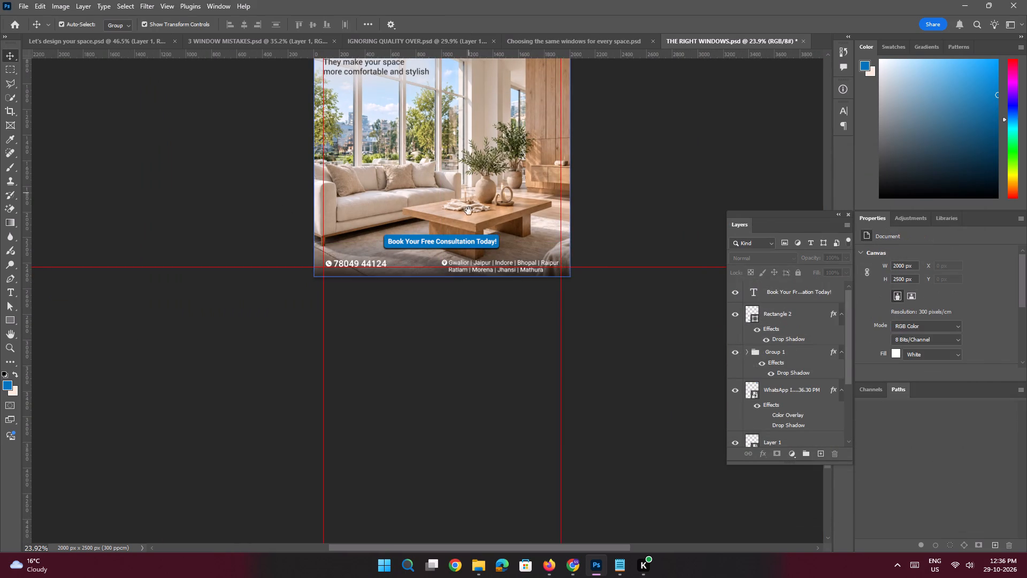
{"action": "left_click_drag", "start_coordinate": [469, 211], "coordinate": [467, 229]}
{"action": "left_click_drag", "start_coordinate": [484, 267], "coordinate": [516, 325], "text": "ctrl"}
{"action": "key", "text": "space"}
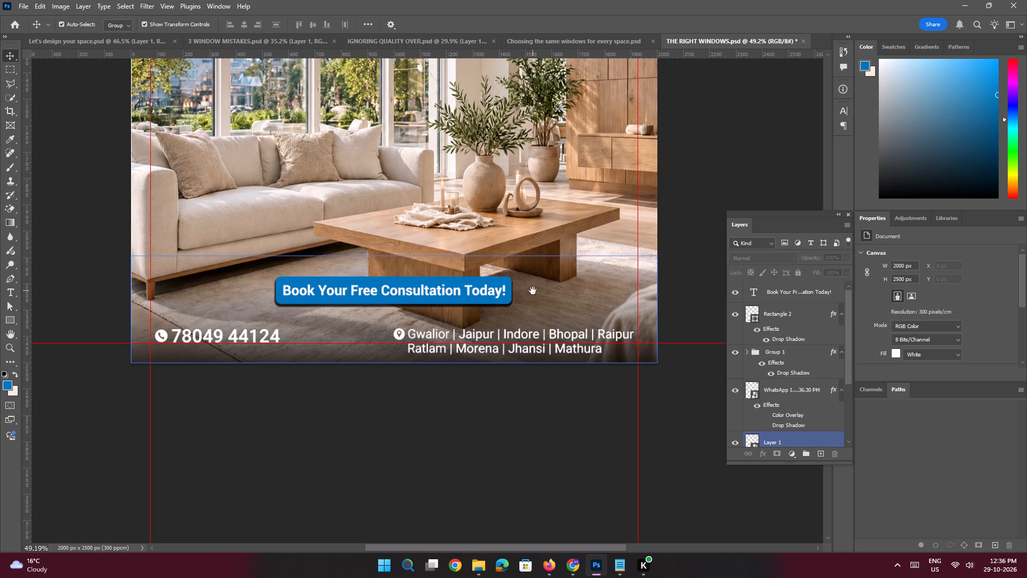
Save the THE RIGHT WINDOWS post with its finished consultation banner.
{"action": "left_click_drag", "start_coordinate": [533, 290], "coordinate": [499, 283], "text": "ctrl"}
{"action": "left_click_drag", "start_coordinate": [506, 223], "coordinate": [510, 242]}
{"action": "key", "text": "ctrl+s"}
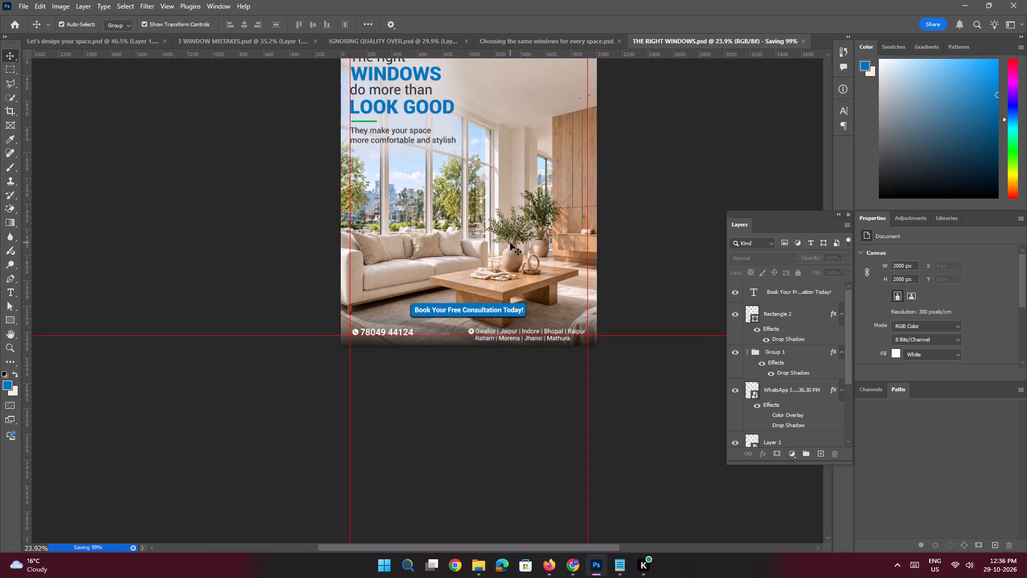
Enlarge the headline group "The right WINDOWS do more than LOOK GOOD" slightly, keeping its top-left corner anchored at the margin guides.
{"action": "key", "text": "space"}
{"action": "key", "text": "space"}
{"action": "key", "text": "space"}
{"action": "key", "text": "space"}
{"action": "key", "text": "space"}
{"action": "key", "text": "space"}
{"action": "key", "text": "space"}
{"action": "key", "text": "space"}
{"action": "key", "text": "space"}
{"action": "key", "text": "space"}
{"action": "key", "text": "space"}
{"action": "key", "text": "space"}
{"action": "key", "text": "space"}
{"action": "key", "text": "space"}
{"action": "key", "text": "space"}
{"action": "key", "text": "space"}
{"action": "key", "text": "space"}
{"action": "key", "text": "space"}
{"action": "key", "text": "space"}
{"action": "key", "text": "space"}
{"action": "left_click_drag", "start_coordinate": [547, 178], "coordinate": [545, 238]}
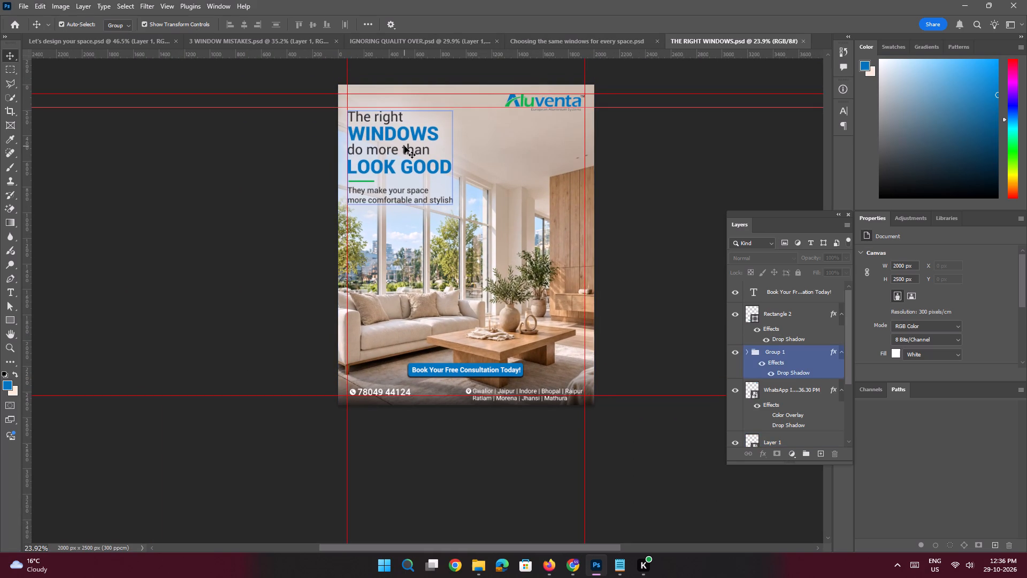
{"action": "left_click", "coordinate": [404, 146]}
{"action": "left_click_drag", "start_coordinate": [454, 204], "coordinate": [457, 211]}
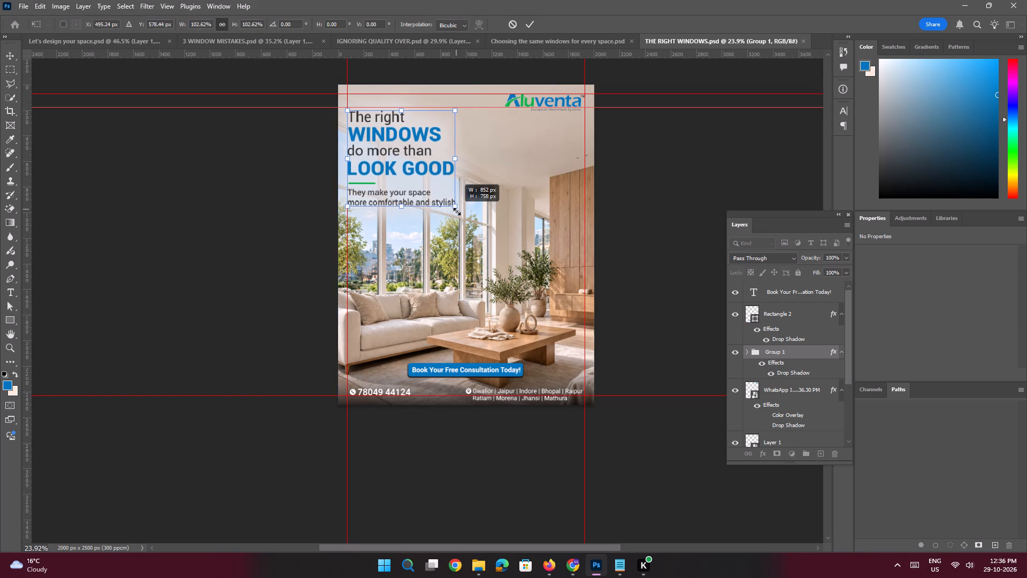
{"action": "left_click_drag", "start_coordinate": [457, 211], "coordinate": [455, 211]}
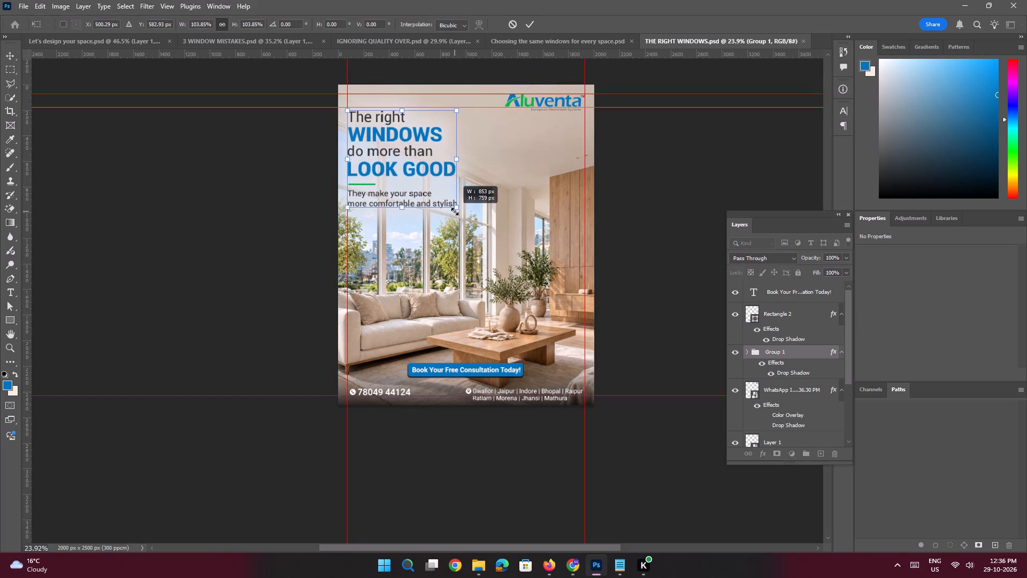
{"action": "left_click_drag", "start_coordinate": [455, 211], "coordinate": [456, 213]}
{"action": "key", "text": "Return"}
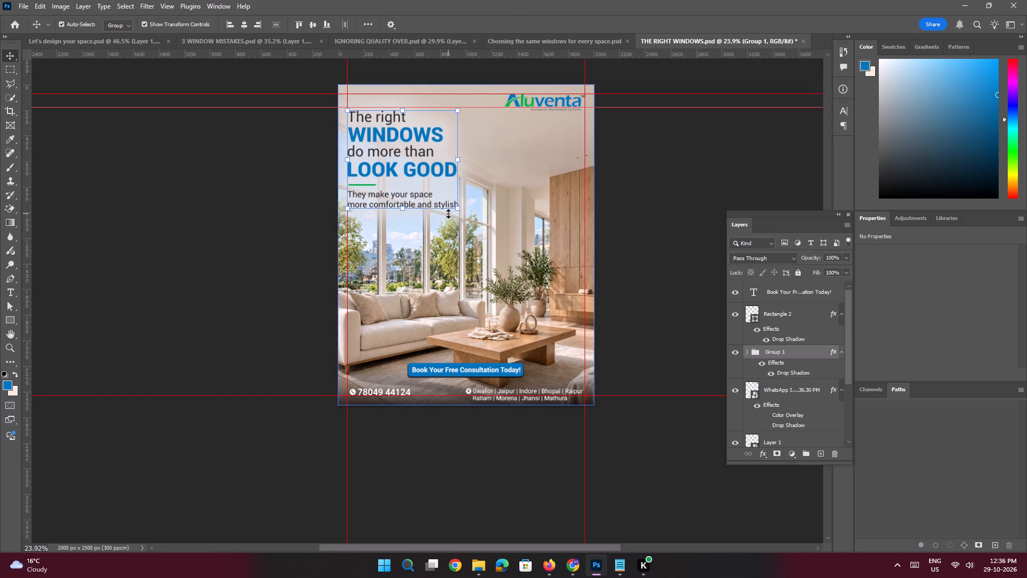
Look through the other open Aluventa posts and close Let's design your space.psd.
{"action": "left_click", "coordinate": [565, 42]}
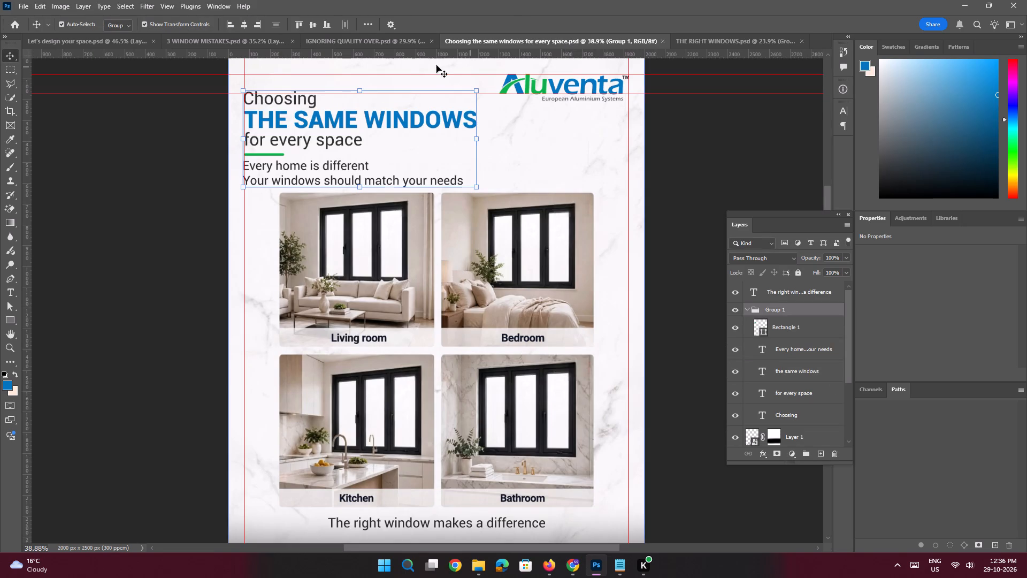
{"action": "left_click", "coordinate": [377, 45]}
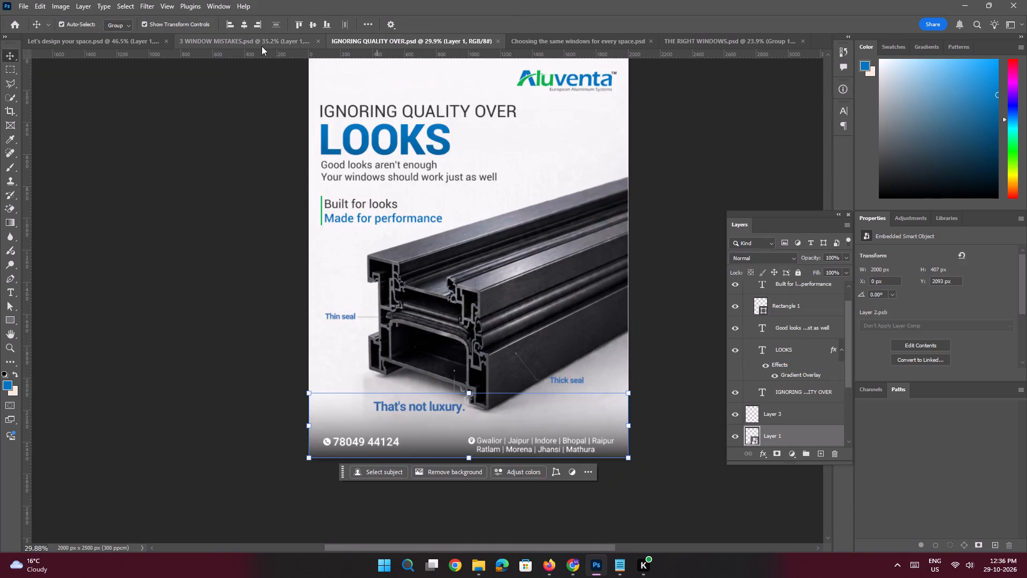
{"action": "left_click", "coordinate": [262, 46]}
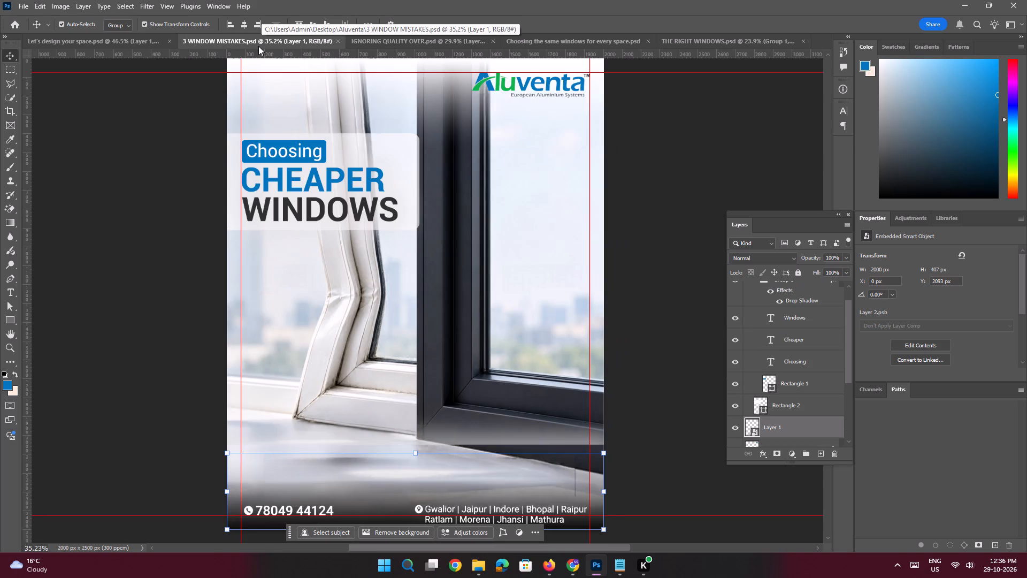
{"action": "left_click", "coordinate": [149, 45]}
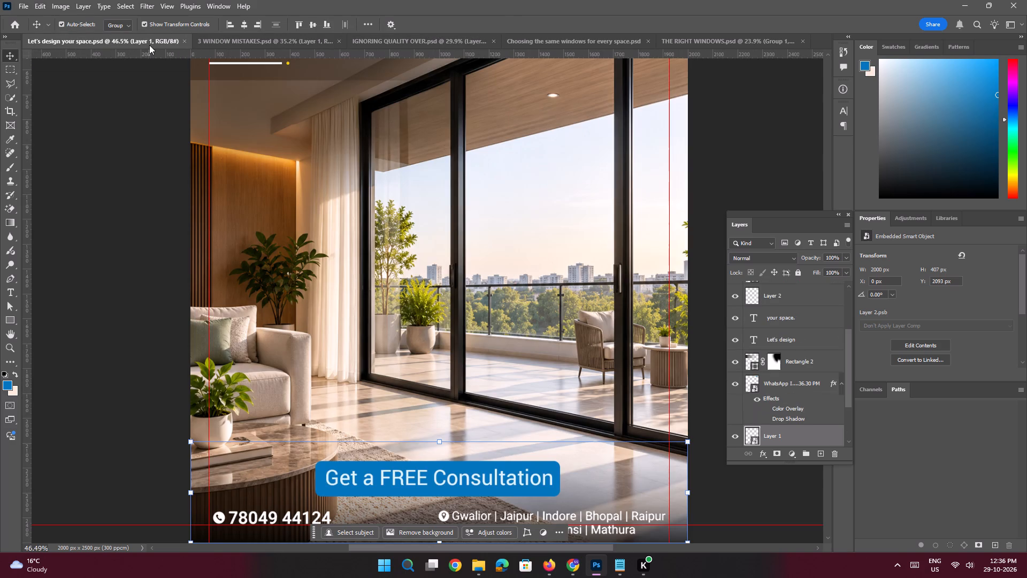
{"action": "left_click", "coordinate": [185, 42]}
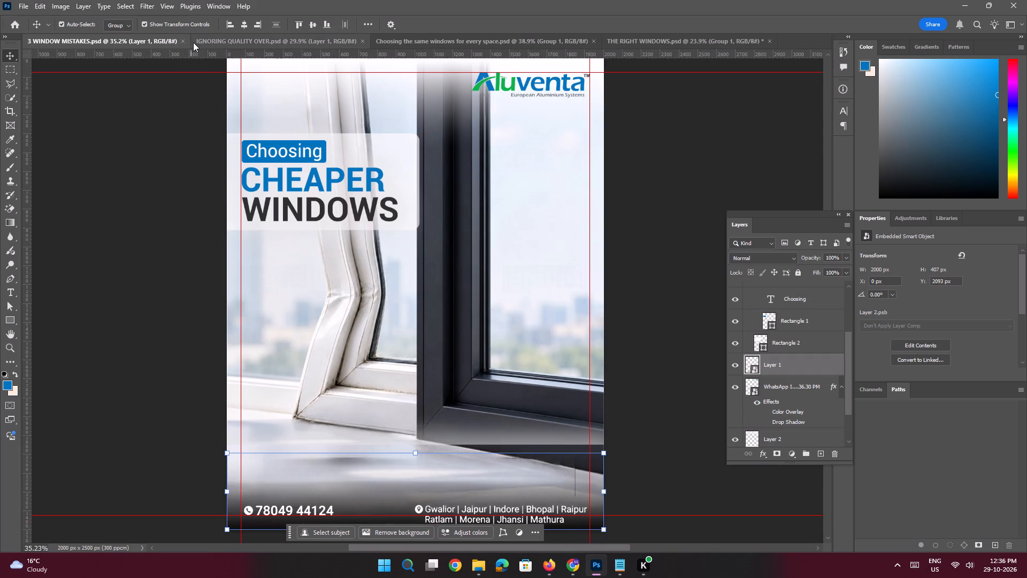
Return to THE RIGHT WINDOWS.psd by way of the other open posts and save it with the enlarged headline.
{"action": "left_click", "coordinate": [237, 40]}
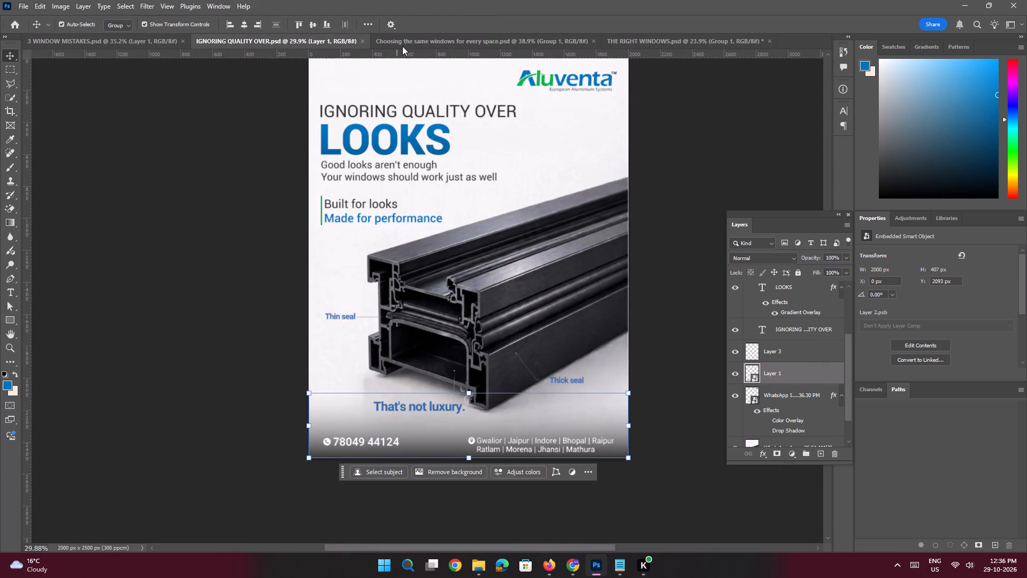
{"action": "left_click", "coordinate": [402, 46]}
{"action": "left_click", "coordinate": [628, 45]}
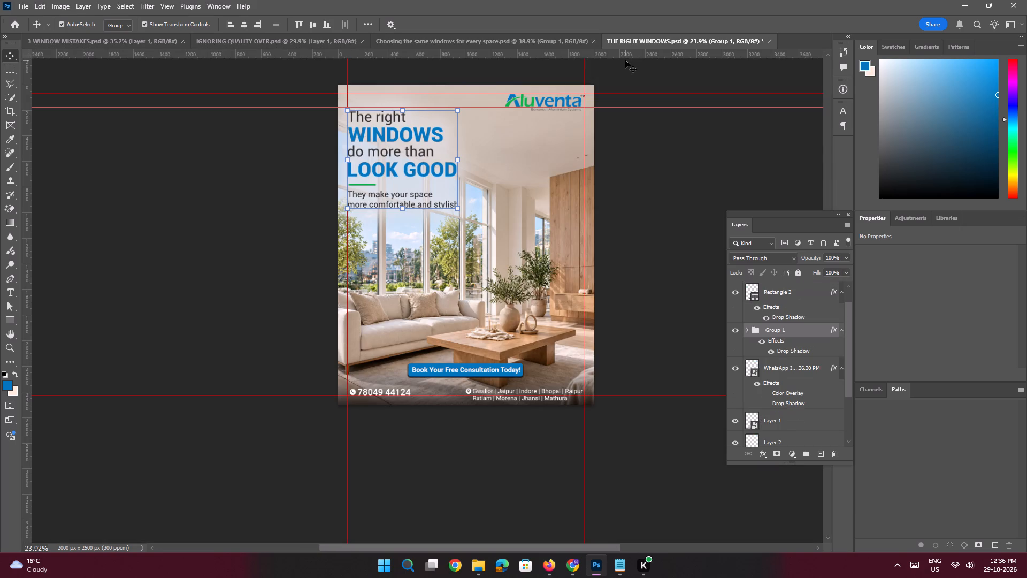
{"action": "key", "text": "ctrl+s"}
Hide the drop shadow effect on the blue consultation banner rectangle.
{"action": "key", "text": "space"}
{"action": "left_click_drag", "start_coordinate": [535, 369], "coordinate": [569, 413], "text": "ctrl"}
{"action": "left_click", "coordinate": [508, 383]}
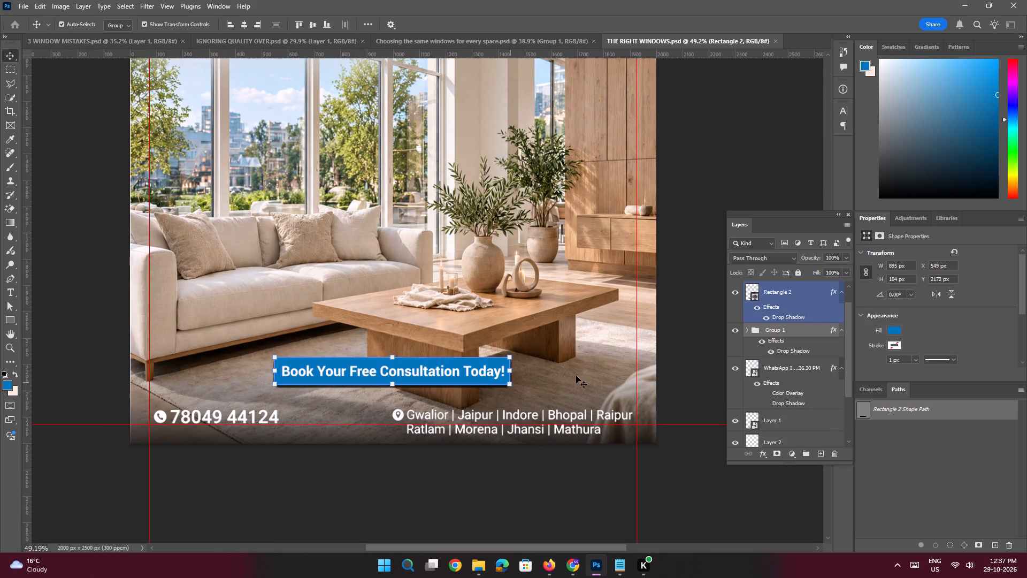
{"action": "left_click", "coordinate": [765, 318]}
{"action": "key", "text": "space"}
{"action": "left_click_drag", "start_coordinate": [525, 316], "coordinate": [506, 311], "text": "ctrl"}
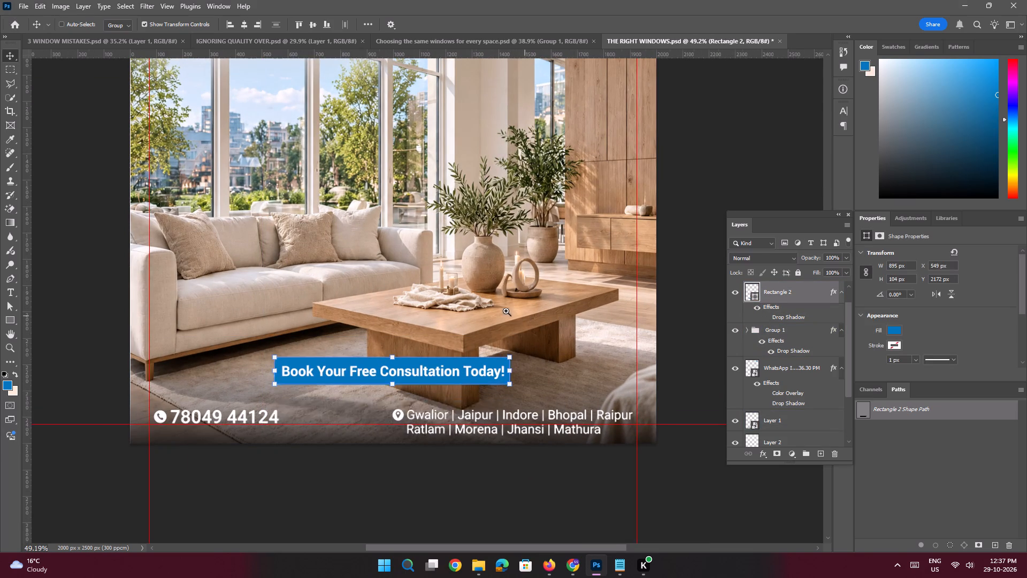
{"action": "left_click_drag", "start_coordinate": [506, 311], "coordinate": [485, 305], "text": "ctrl"}
{"action": "left_click", "coordinate": [305, 269]}
View the whole post and save THE RIGHT WINDOWS.psd with the shadowless banner.
{"action": "key", "text": "space"}
{"action": "key", "text": "space"}
{"action": "key", "text": "space"}
{"action": "key", "text": "space"}
{"action": "key", "text": "space"}
{"action": "key", "text": "space"}
{"action": "key", "text": "space"}
{"action": "key", "text": "space"}
{"action": "key", "text": "space"}
{"action": "key", "text": "space"}
{"action": "key", "text": "space"}
{"action": "key", "text": "space"}
{"action": "key", "text": "space"}
{"action": "left_click_drag", "start_coordinate": [476, 265], "coordinate": [443, 286]}
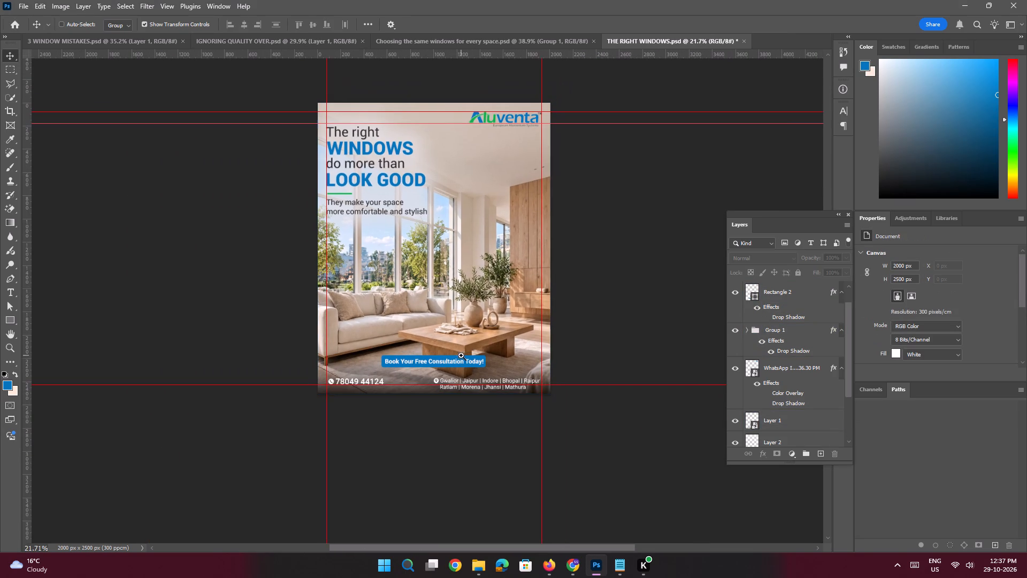
{"action": "left_click_drag", "start_coordinate": [540, 225], "coordinate": [537, 230]}
{"action": "key", "text": "ctrl+s"}
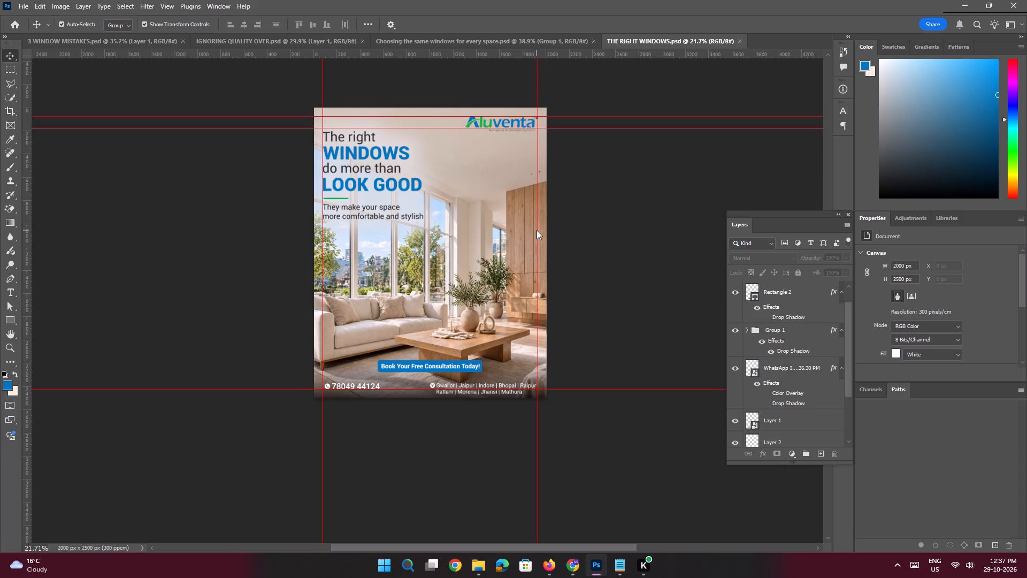
Create a new blank 2000 x 2500 px document at 300 ppcm from the recent preset.
{"action": "key", "text": "ctrl+n"}
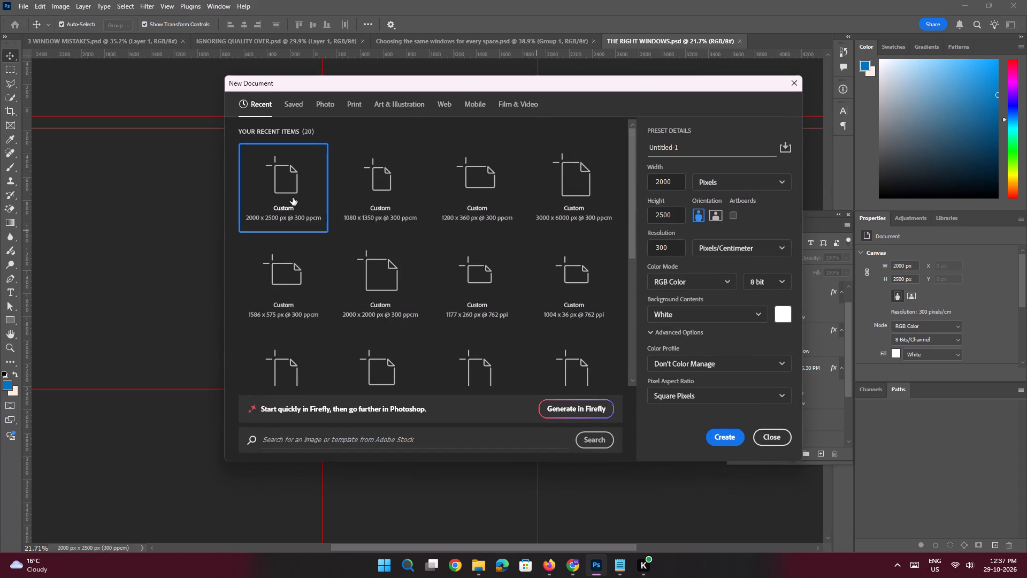
{"action": "double_click", "coordinate": [288, 197]}
{"action": "key", "text": "space"}
{"action": "left_click_drag", "start_coordinate": [516, 297], "coordinate": [503, 293], "text": "ctrl"}
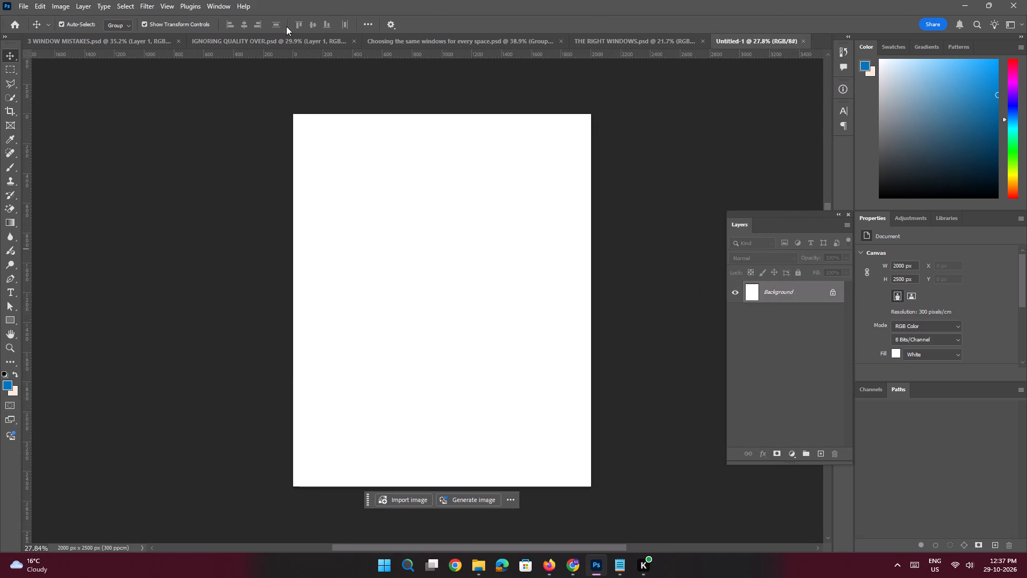
Apply a new guide layout to the blank document.
{"action": "left_click", "coordinate": [170, 8]}
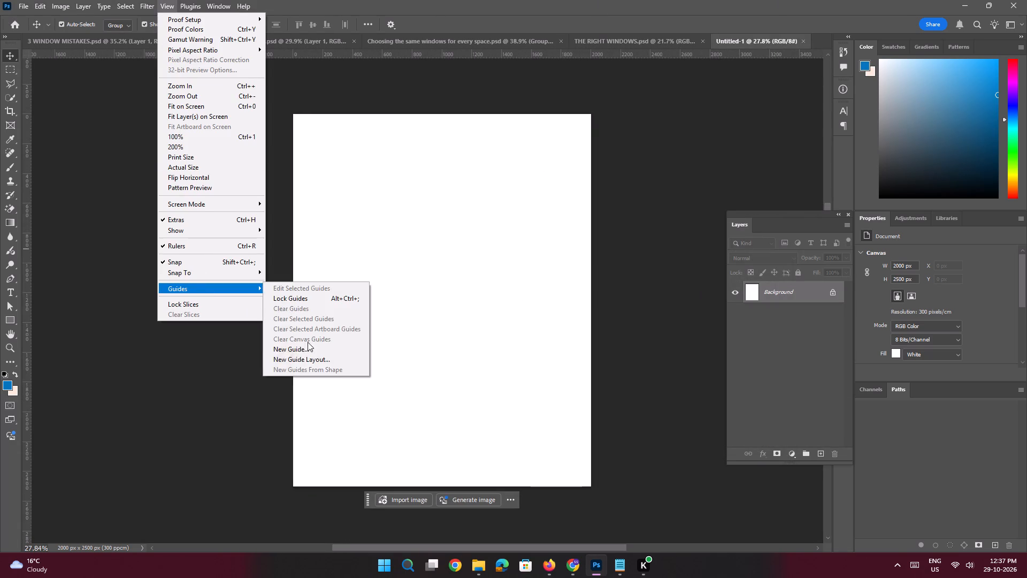
{"action": "left_click", "coordinate": [309, 362]}
{"action": "left_click", "coordinate": [586, 121]}
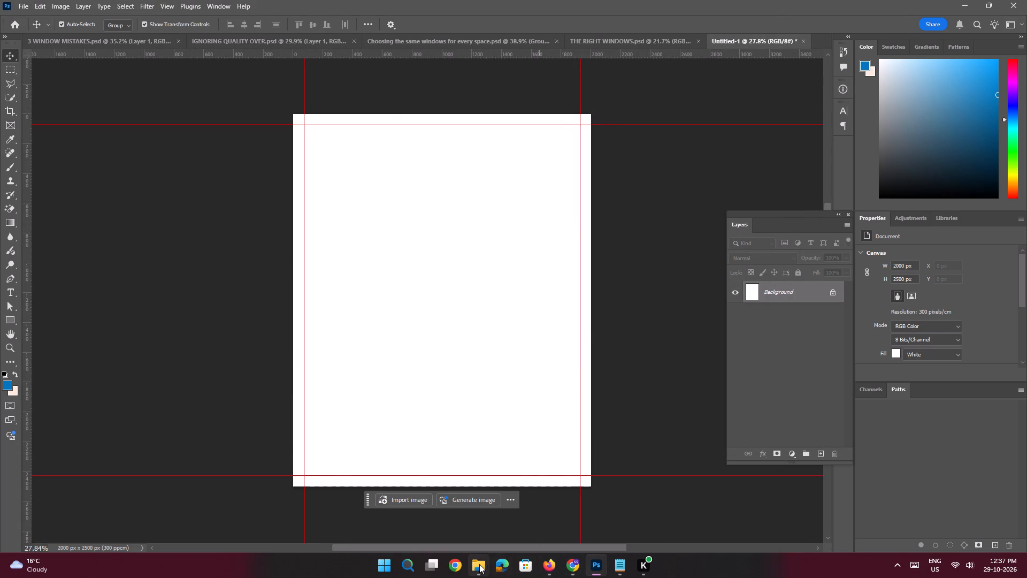
Look through the recent window images in the Downloads folder and view the photo of the woman beside the black-framed window up close.
{"action": "left_click", "coordinate": [478, 509]}
{"action": "left_click", "coordinate": [321, 143]}
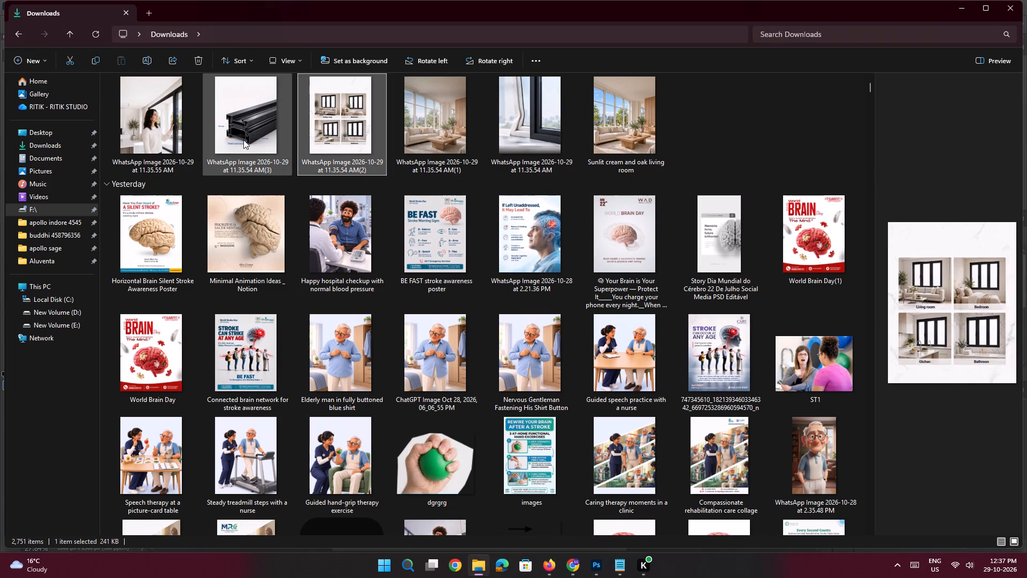
{"action": "left_click", "coordinate": [240, 140]}
{"action": "left_click", "coordinate": [173, 136]}
{"action": "double_click", "coordinate": [149, 142]}
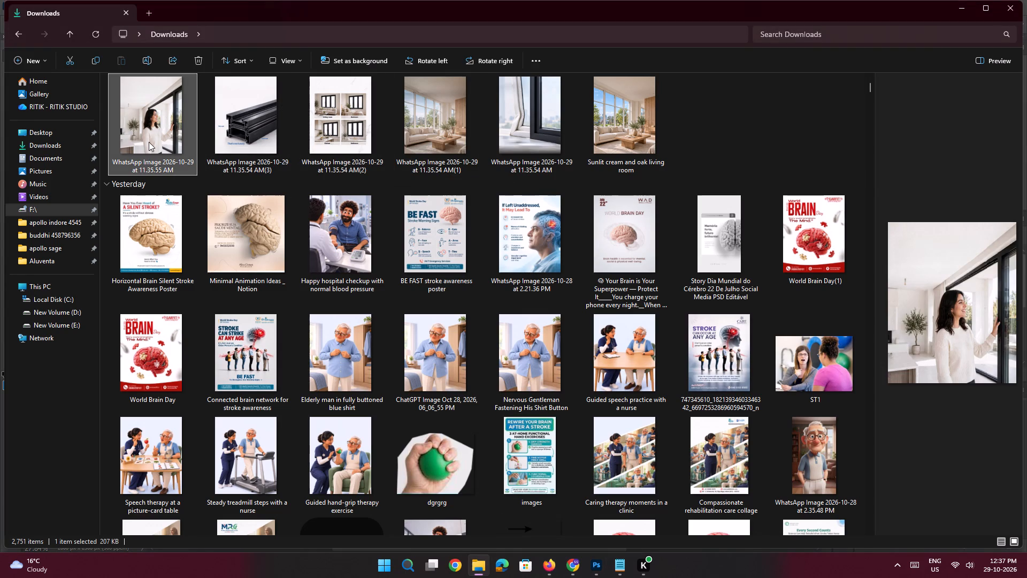
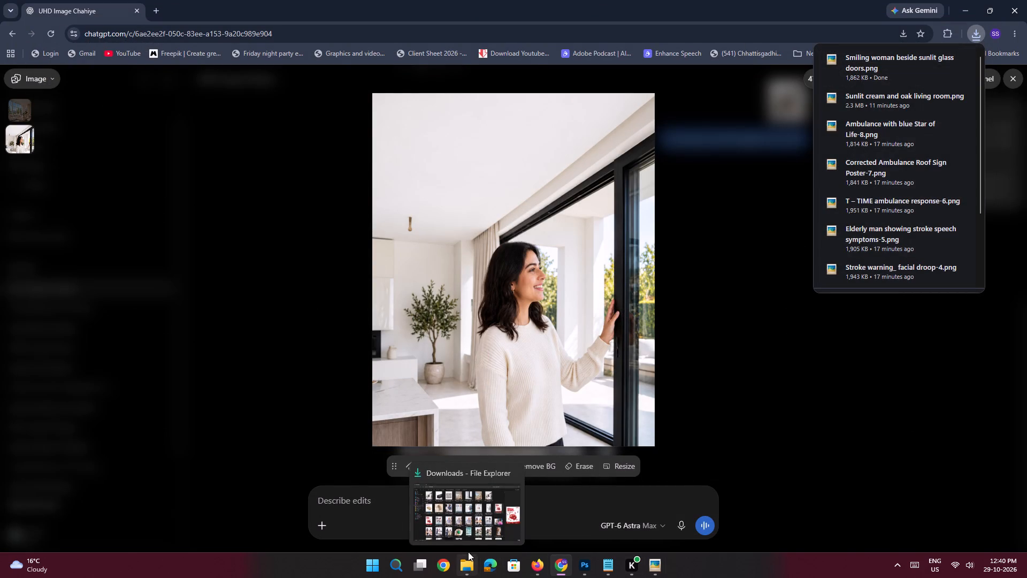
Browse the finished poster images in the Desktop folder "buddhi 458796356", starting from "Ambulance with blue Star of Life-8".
{"action": "left_click", "coordinate": [467, 518]}
{"action": "left_click", "coordinate": [42, 133]}
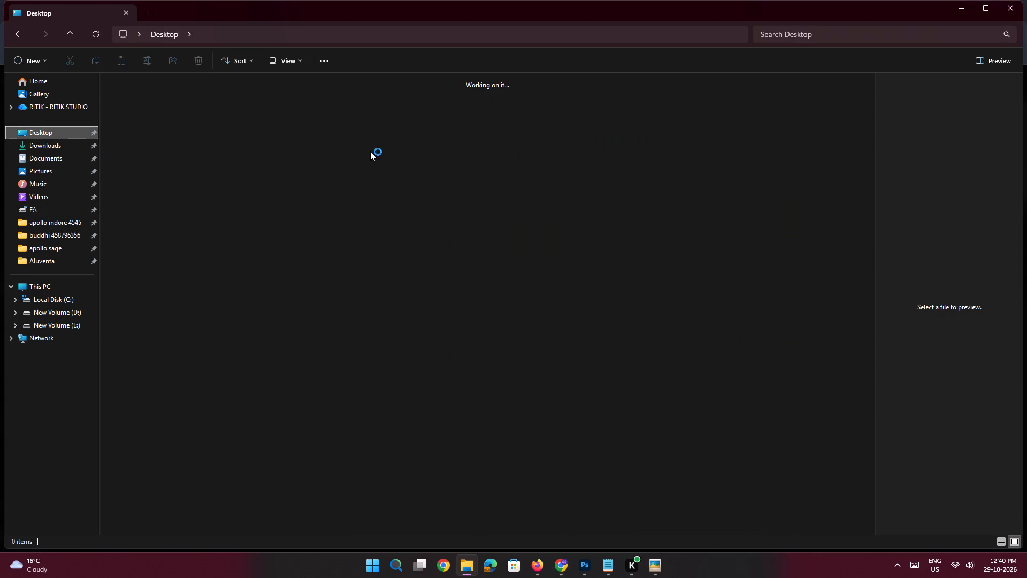
{"action": "double_click", "coordinate": [140, 133]}
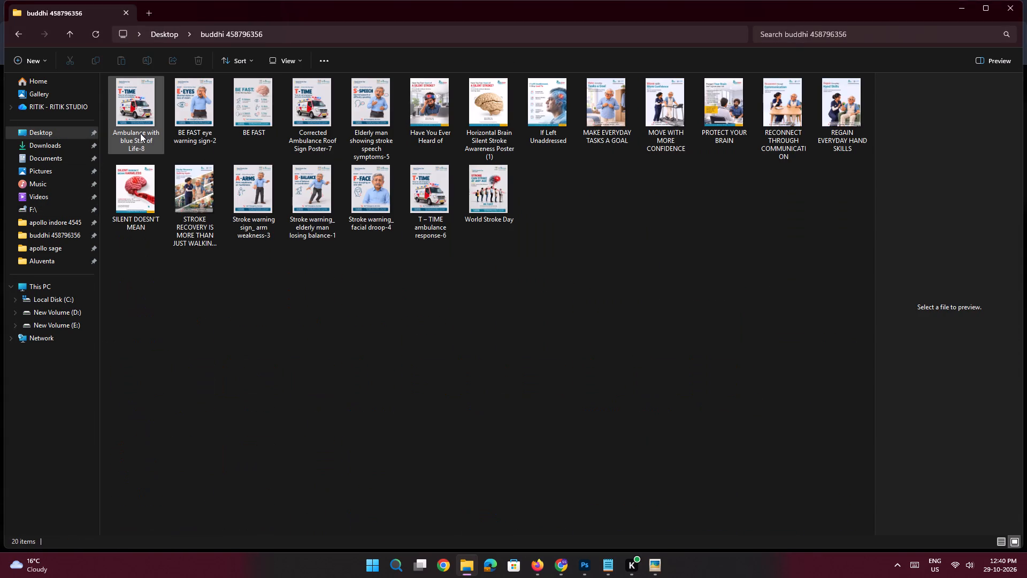
{"action": "double_click", "coordinate": [146, 113]}
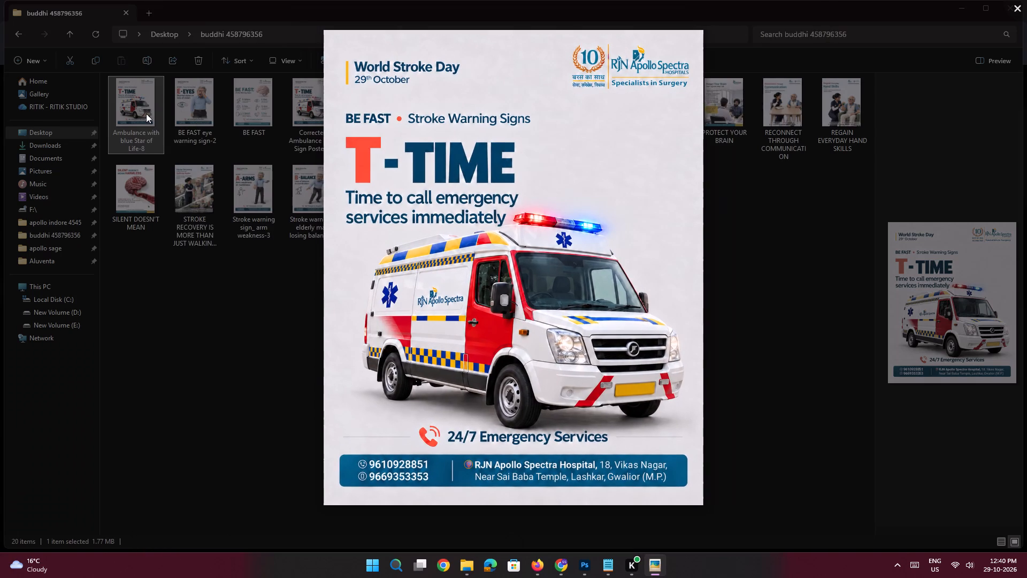
{"action": "key", "text": "Right"}
{"action": "key", "text": "Right"}
{"action": "key", "text": "Right"}
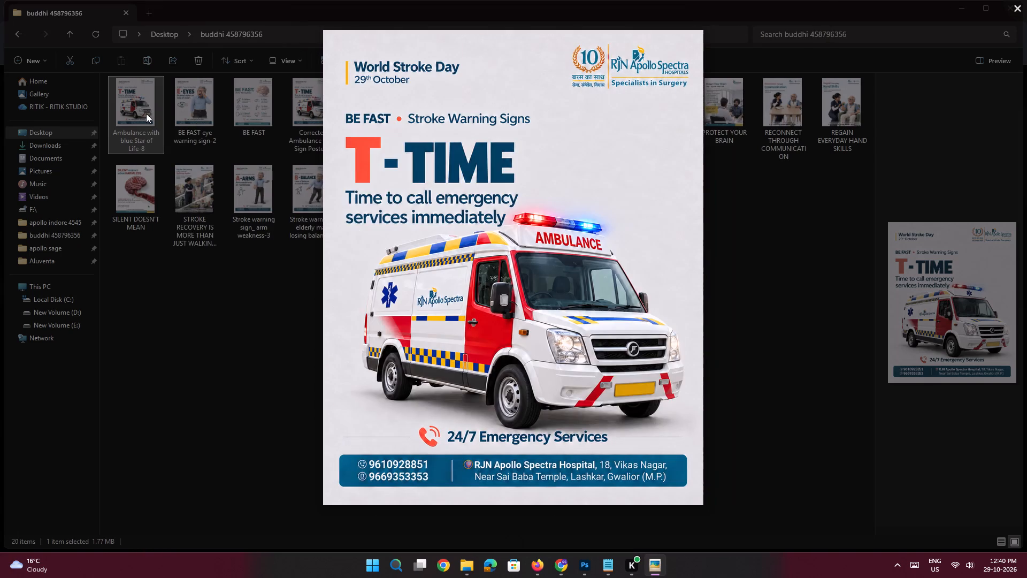
{"action": "key", "text": "Right"}
{"action": "key", "text": "Right"}
{"action": "key", "text": "Right"}
{"action": "key", "text": "Right"}
{"action": "key", "text": "Right"}
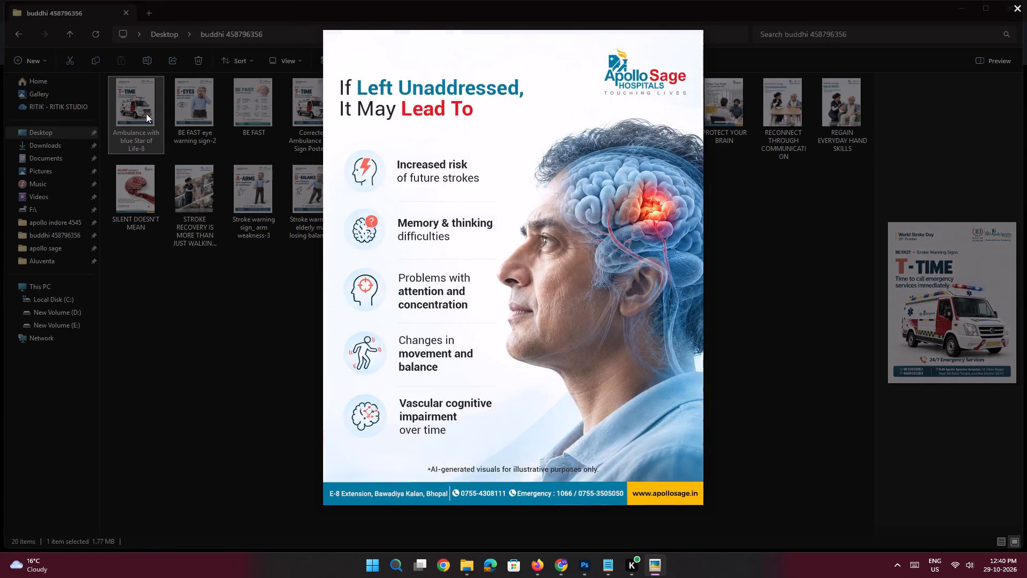
{"action": "key", "text": "Right"}
{"action": "key", "text": "Right"}
{"action": "key", "text": "Right"}
{"action": "key", "text": "Right"}
{"action": "key", "text": "Right"}
{"action": "key", "text": "Right"}
{"action": "key", "text": "Right"}
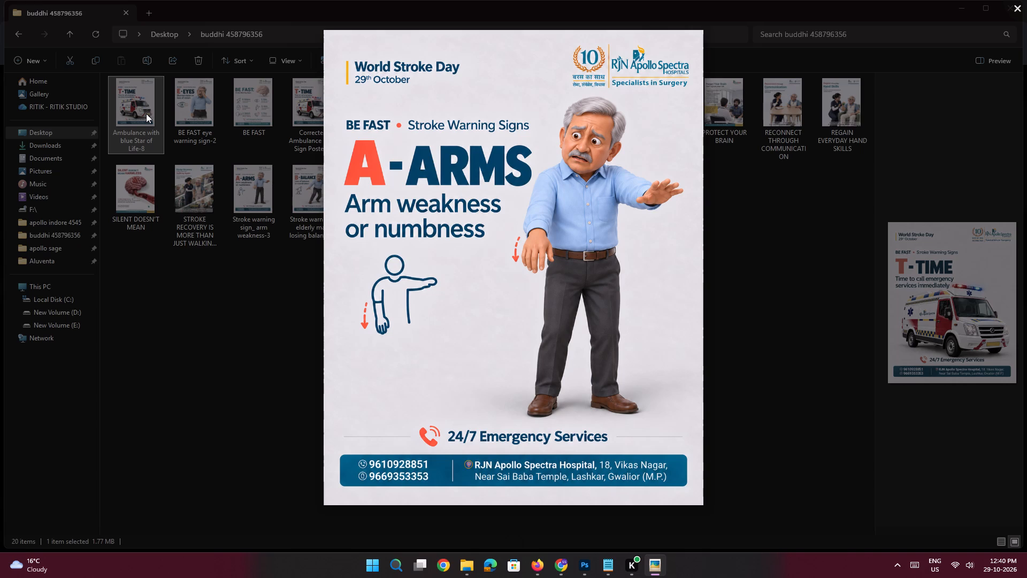
{"action": "left_click", "coordinate": [777, 286]}
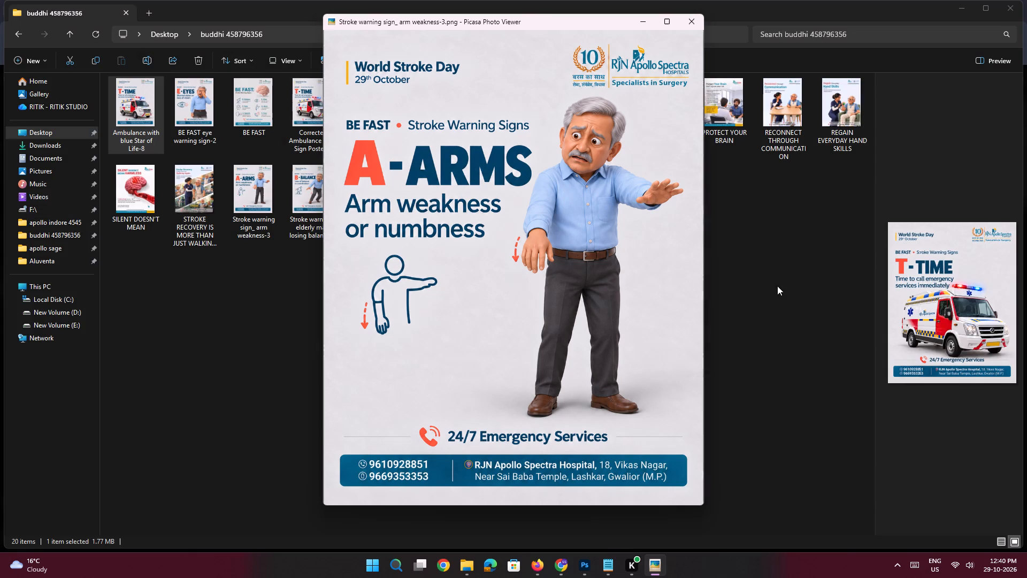
Switch back to the Untitled-1 post in Photoshop.
{"action": "left_click", "coordinate": [584, 557]}
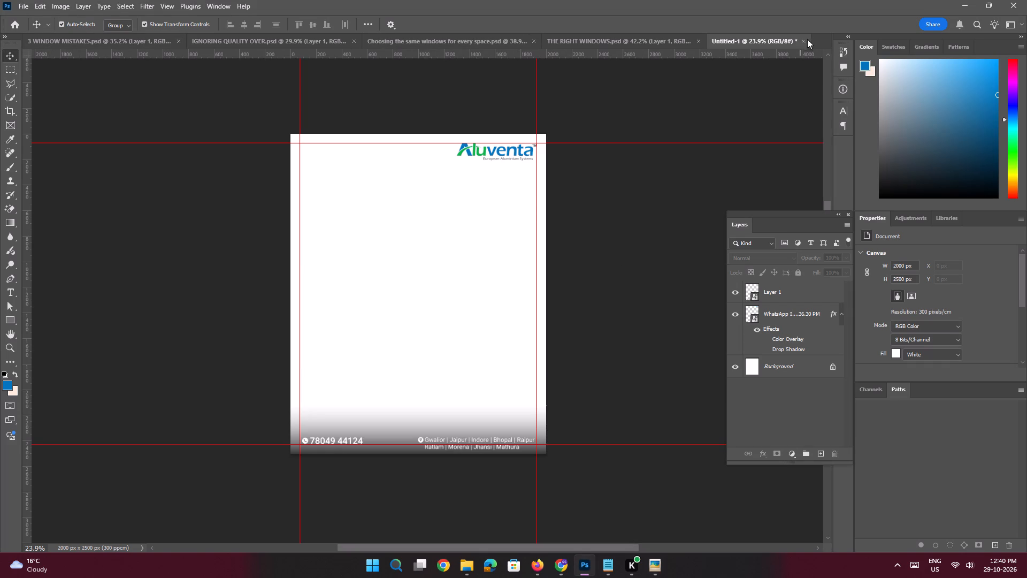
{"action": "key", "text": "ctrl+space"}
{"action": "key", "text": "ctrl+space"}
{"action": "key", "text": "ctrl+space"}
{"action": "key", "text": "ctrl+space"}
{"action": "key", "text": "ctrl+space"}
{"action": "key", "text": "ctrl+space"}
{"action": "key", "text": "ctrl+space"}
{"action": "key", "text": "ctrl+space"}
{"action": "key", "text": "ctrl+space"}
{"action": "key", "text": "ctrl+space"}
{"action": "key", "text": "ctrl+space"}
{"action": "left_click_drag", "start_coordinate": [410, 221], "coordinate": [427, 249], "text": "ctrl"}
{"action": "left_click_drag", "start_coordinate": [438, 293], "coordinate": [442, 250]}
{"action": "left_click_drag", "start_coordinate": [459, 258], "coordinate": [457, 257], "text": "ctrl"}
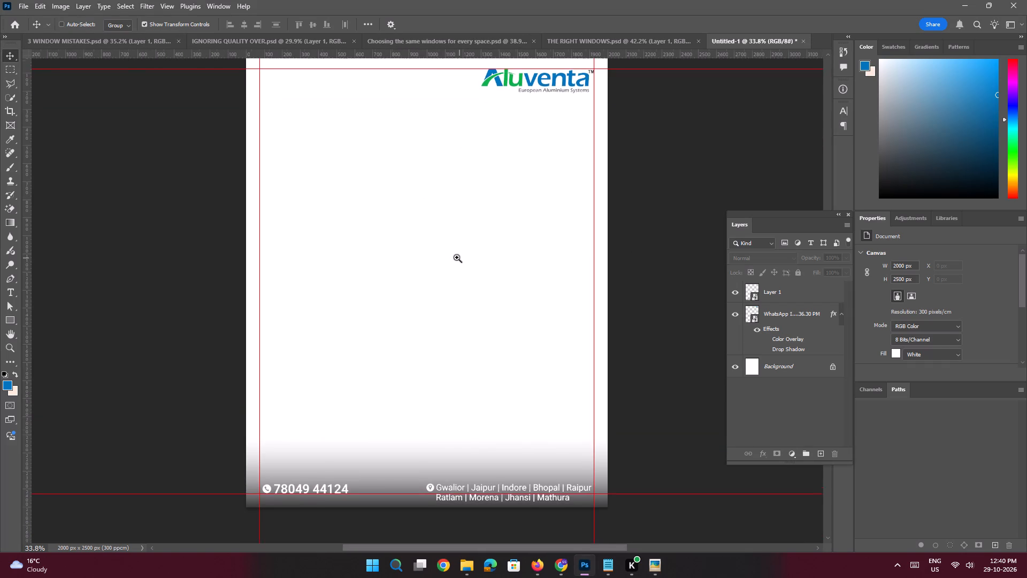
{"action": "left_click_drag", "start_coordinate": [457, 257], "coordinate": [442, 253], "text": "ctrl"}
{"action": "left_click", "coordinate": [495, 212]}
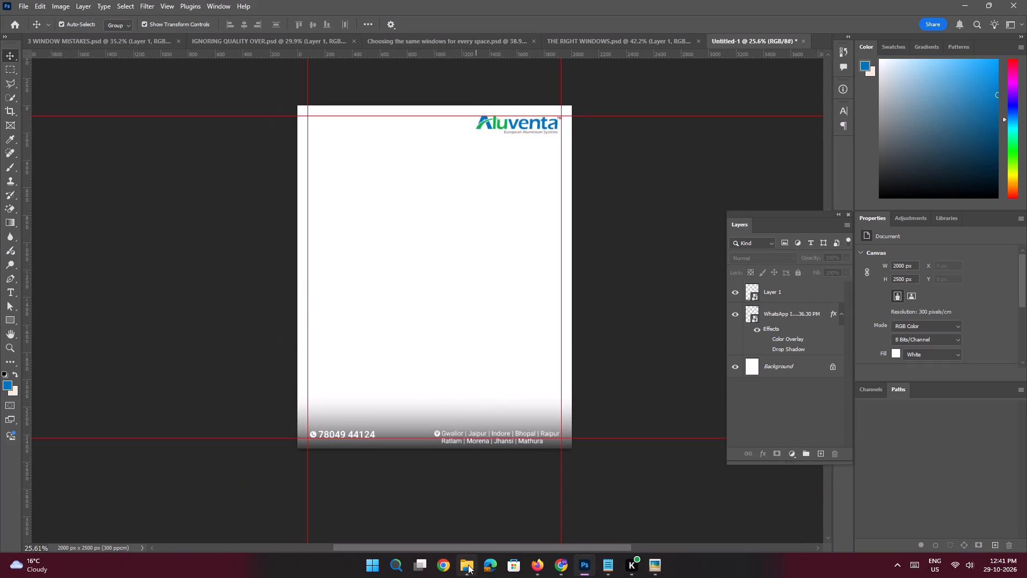
Place the "Smiling woman beside sunlit glass doors" image from the Downloads folder into Untitled-1, filling the canvas.
{"action": "left_click", "coordinate": [469, 519]}
{"action": "left_click", "coordinate": [55, 145]}
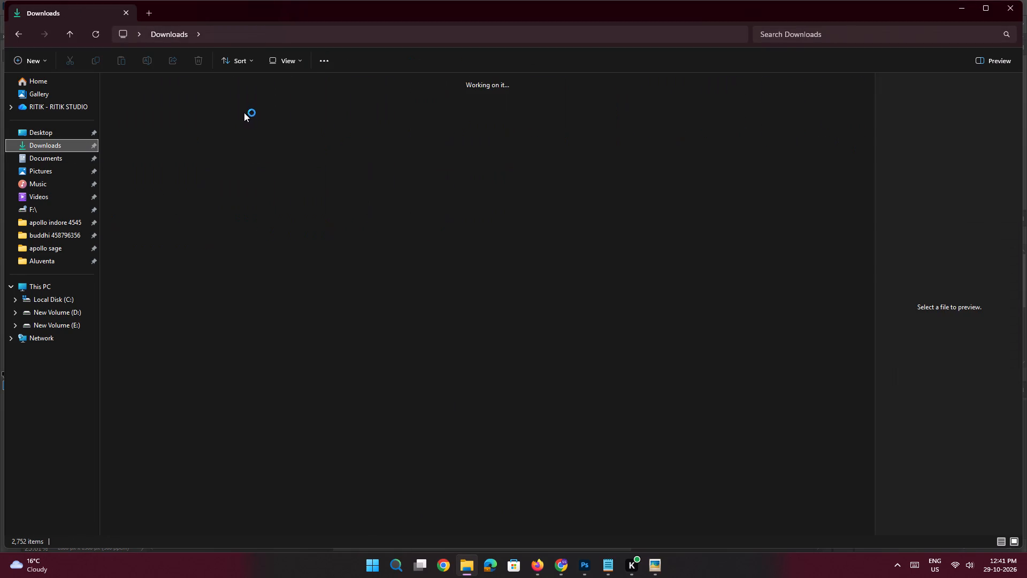
{"action": "left_click", "coordinate": [173, 142]}
{"action": "left_click_drag", "start_coordinate": [162, 156], "coordinate": [555, 312]}
{"action": "key", "text": "alt+Tab"}
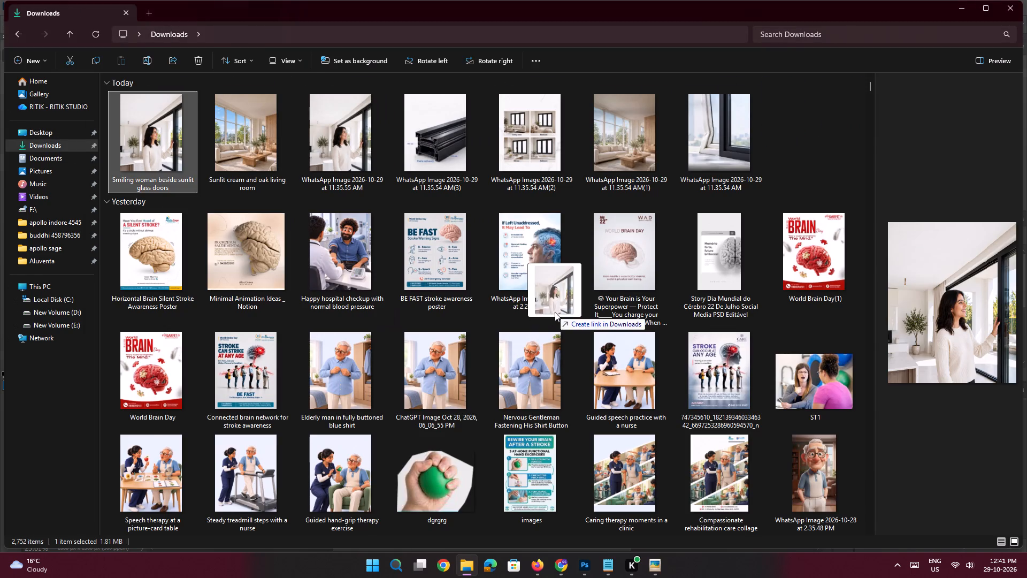
{"action": "left_click_drag", "start_coordinate": [555, 312], "coordinate": [483, 249]}
{"action": "key", "text": "Return"}
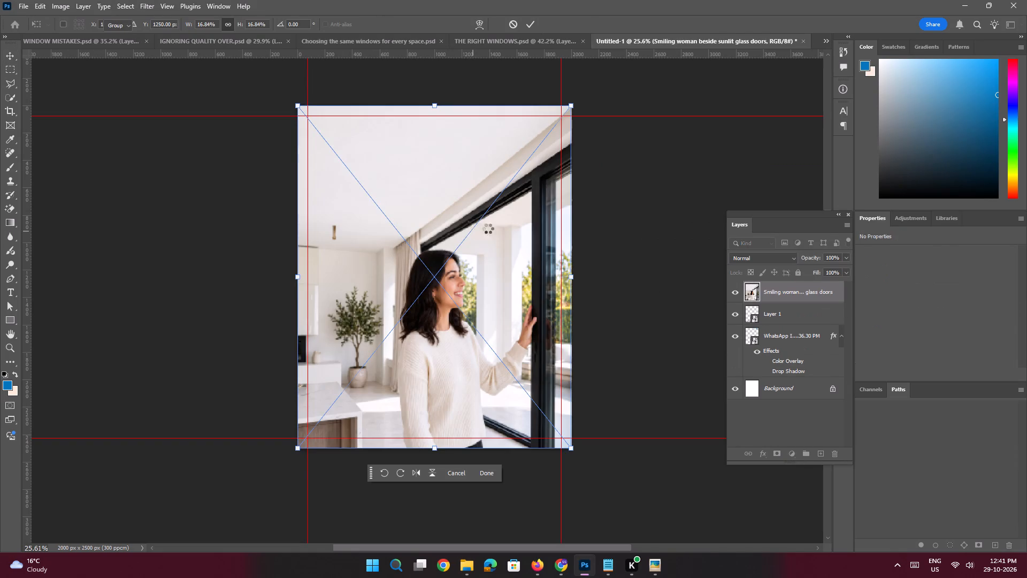
Move the smiling woman image layer below the logo and footer layers, just above the Background.
{"action": "left_click_drag", "start_coordinate": [795, 295], "coordinate": [805, 379]}
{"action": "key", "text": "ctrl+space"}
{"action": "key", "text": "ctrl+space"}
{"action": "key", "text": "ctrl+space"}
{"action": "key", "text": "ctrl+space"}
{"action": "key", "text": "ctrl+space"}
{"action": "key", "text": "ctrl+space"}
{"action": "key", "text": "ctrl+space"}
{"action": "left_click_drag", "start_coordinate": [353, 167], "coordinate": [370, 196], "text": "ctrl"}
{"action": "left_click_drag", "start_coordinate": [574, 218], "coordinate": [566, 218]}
Copy the headline line "3 WINDOW MISTAKES" from the Notepad "Slide 1" file, then put the notes away.
{"action": "left_click", "coordinate": [610, 568]}
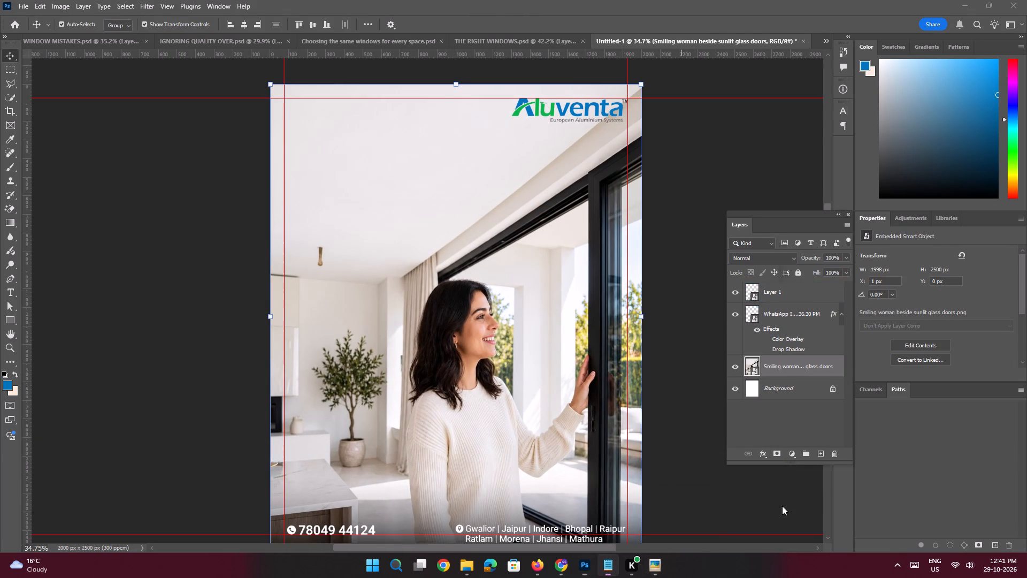
{"action": "scroll", "coordinate": [821, 337], "scroll_direction": "down", "scroll_amount": 5}
{"action": "scroll", "coordinate": [721, 254], "scroll_direction": "up", "scroll_amount": 7}
{"action": "left_click_drag", "start_coordinate": [700, 208], "coordinate": [640, 197]}
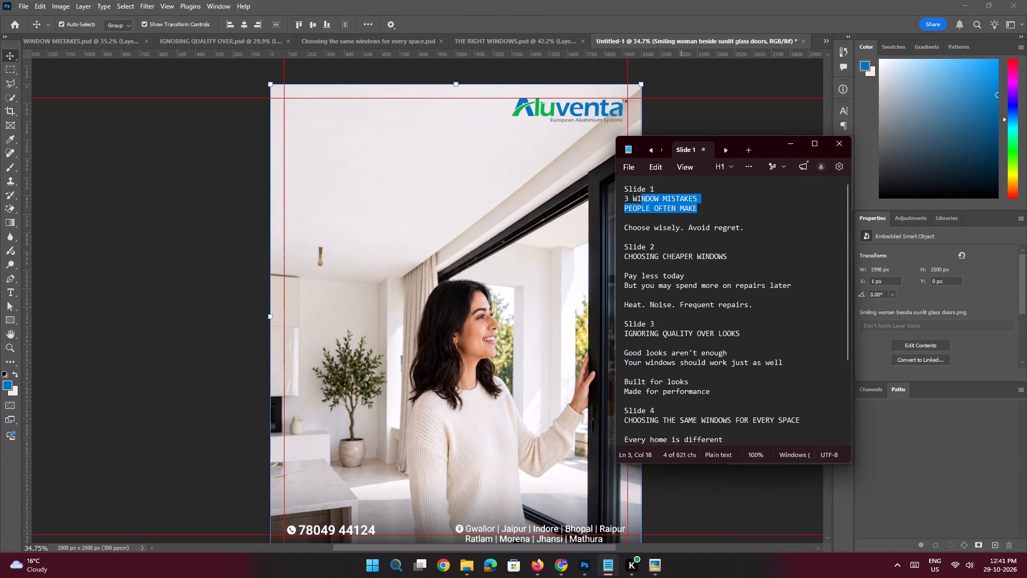
{"action": "left_click_drag", "start_coordinate": [640, 197], "coordinate": [622, 197]}
{"action": "left_click", "coordinate": [677, 199]}
{"action": "left_click_drag", "start_coordinate": [705, 199], "coordinate": [581, 198]}
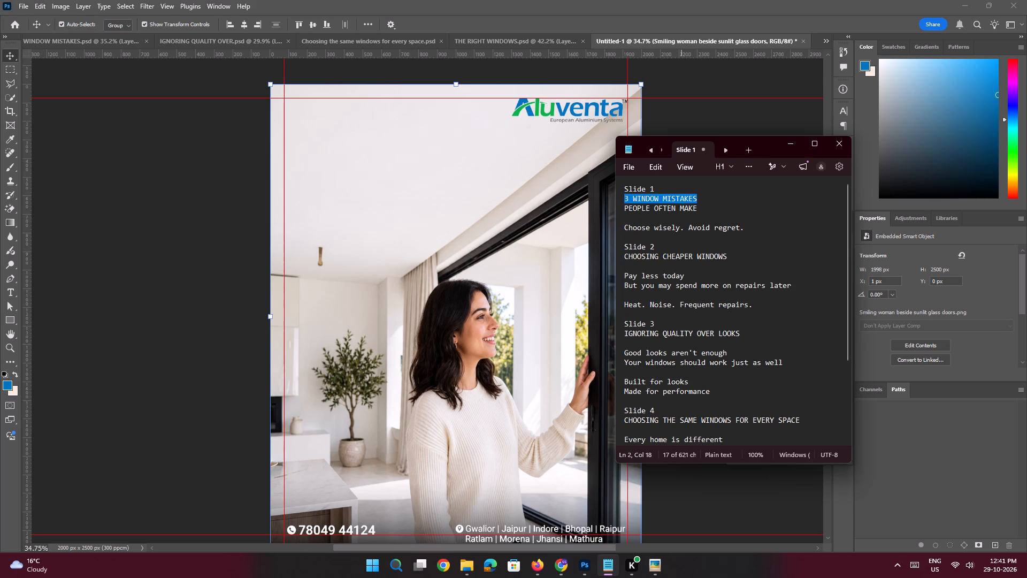
{"action": "left_click_drag", "start_coordinate": [581, 198], "coordinate": [581, 198]}
{"action": "key", "text": "ctrl+c"}
{"action": "left_click", "coordinate": [791, 147]}
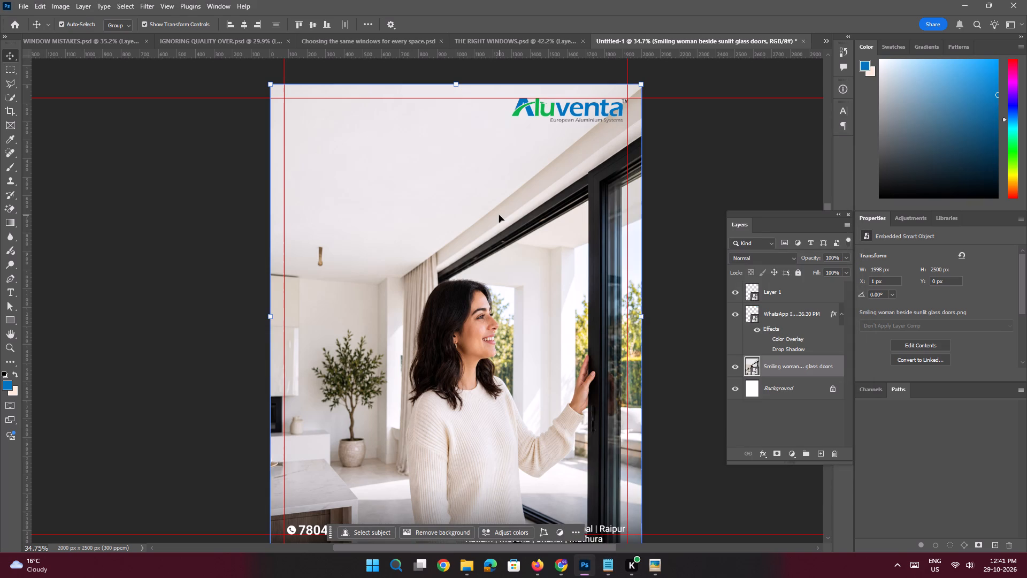
Try to save the post as the PSD "3 WINDOW MISTAKES" in the Aluventa folder, declining to replace the existing file.
{"action": "key", "text": "ctrl+s"}
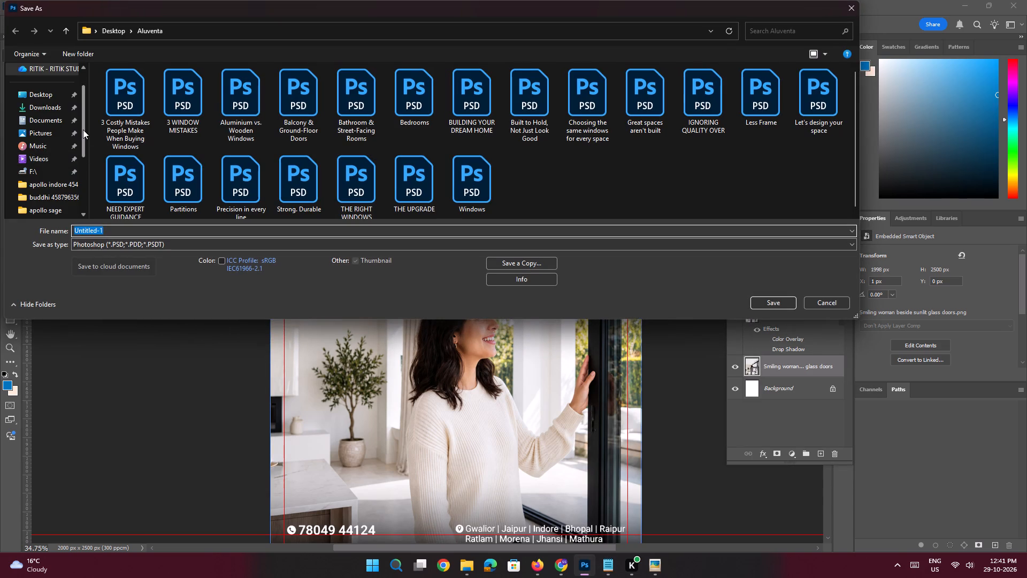
{"action": "key", "text": "ctrl+v"}
{"action": "key", "text": "Return"}
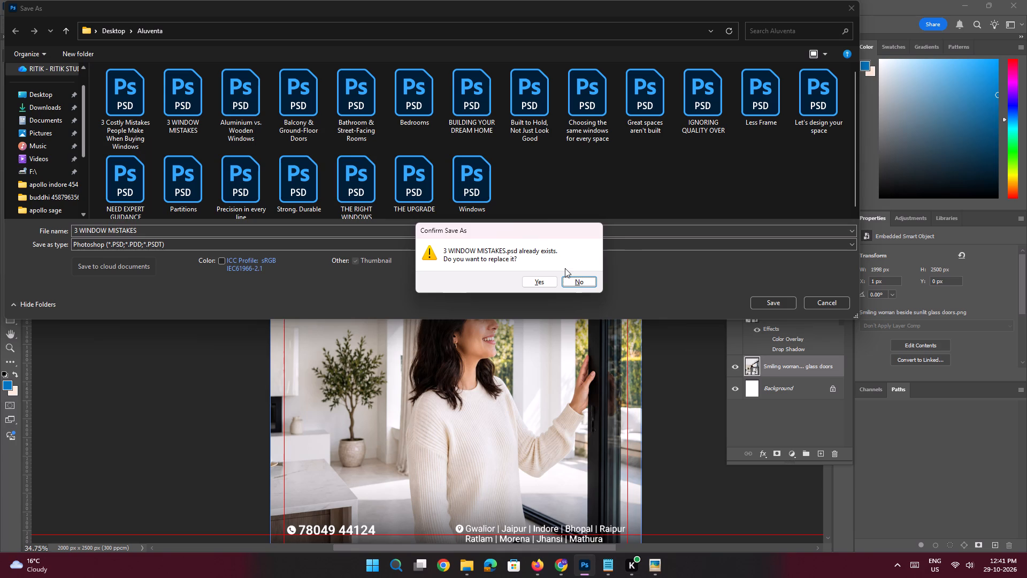
{"action": "left_click", "coordinate": [573, 284]}
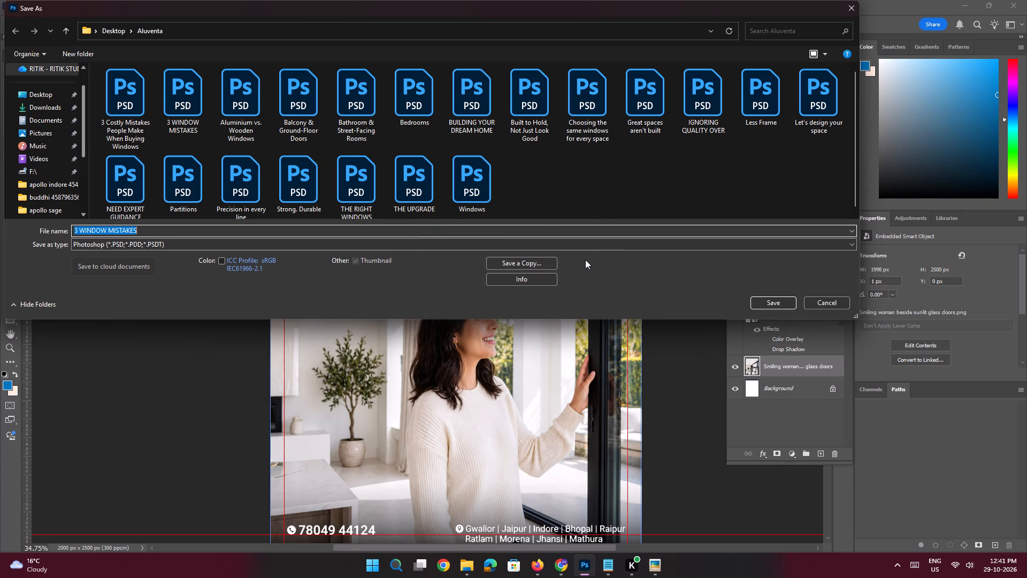
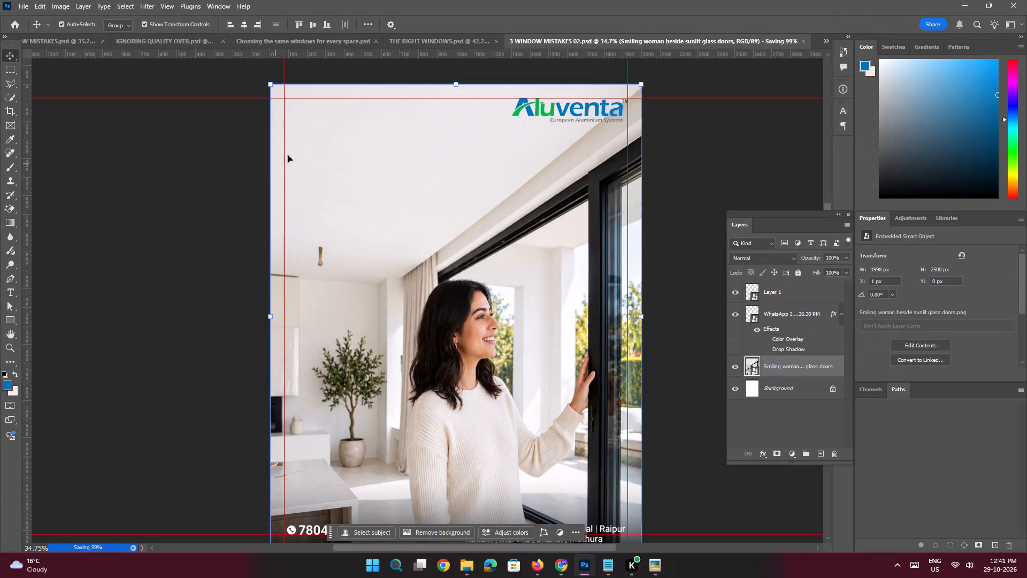
Add a horizontal guide just under the wordmark of the Aluventa logo.
{"action": "key", "text": "space"}
{"action": "key", "text": "space"}
{"action": "key", "text": "space"}
{"action": "key", "text": "space"}
{"action": "key", "text": "space"}
{"action": "key", "text": "space"}
{"action": "key", "text": "space"}
{"action": "left_click_drag", "start_coordinate": [490, 170], "coordinate": [490, 182]}
{"action": "key", "text": "space"}
{"action": "left_click_drag", "start_coordinate": [469, 158], "coordinate": [478, 173], "text": "ctrl"}
{"action": "left_click_drag", "start_coordinate": [568, 54], "coordinate": [570, 126]}
Copy only the "3" from the Slide 1 headline in the Notepad file, then put the notes away.
{"action": "left_click", "coordinate": [611, 561]}
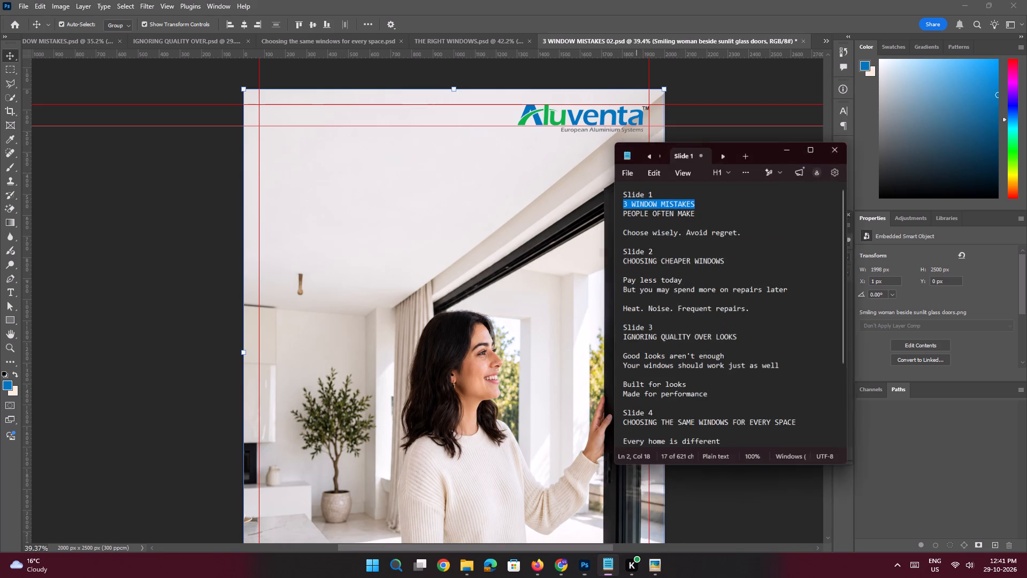
{"action": "left_click", "coordinate": [632, 199]}
{"action": "left_click_drag", "start_coordinate": [630, 198], "coordinate": [616, 196]}
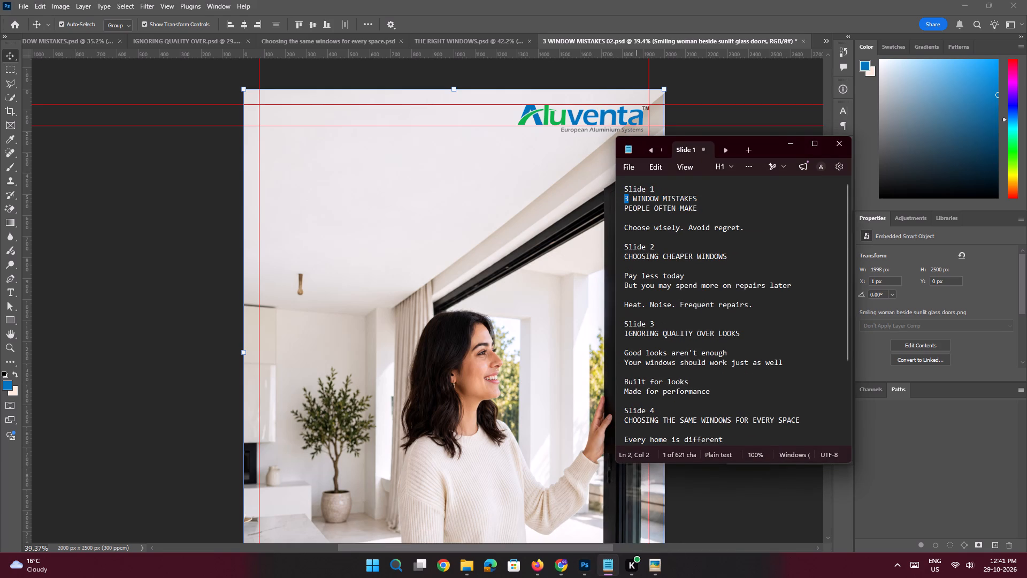
{"action": "key", "text": "ctrl+c"}
{"action": "left_click", "coordinate": [791, 145]}
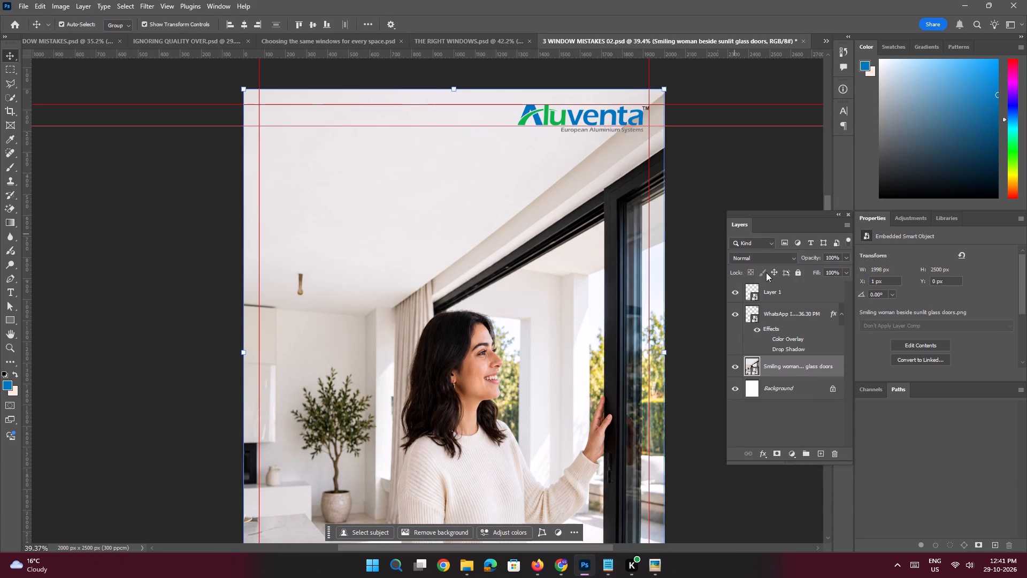
Add the copied "3" as Roboto Bold text on a new top layer, over the ceiling area.
{"action": "left_click", "coordinate": [798, 302]}
{"action": "left_click", "coordinate": [818, 454]}
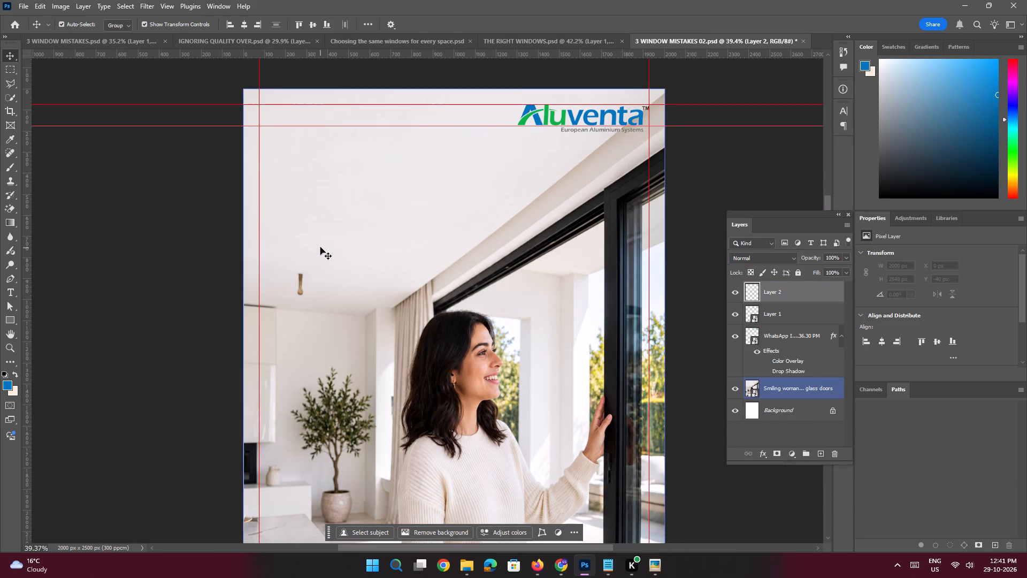
{"action": "key", "text": "t"}
{"action": "left_click", "coordinate": [293, 179]}
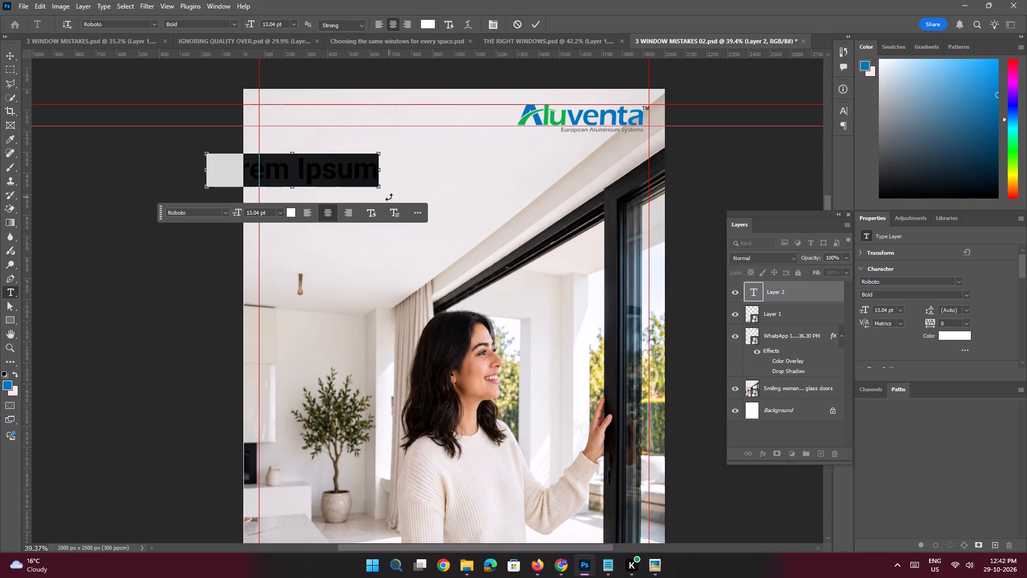
{"action": "key", "text": "ctrl+v"}
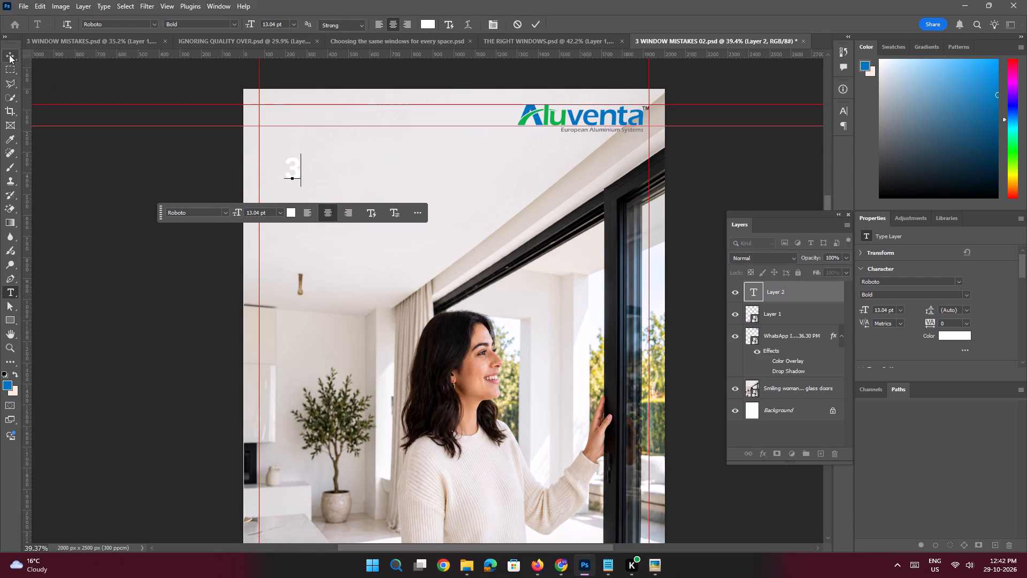
{"action": "left_click", "coordinate": [9, 55]}
Recolour the "3" to the blue #0273bc sampled from the Aluventa logo.
{"action": "left_click", "coordinate": [945, 334]}
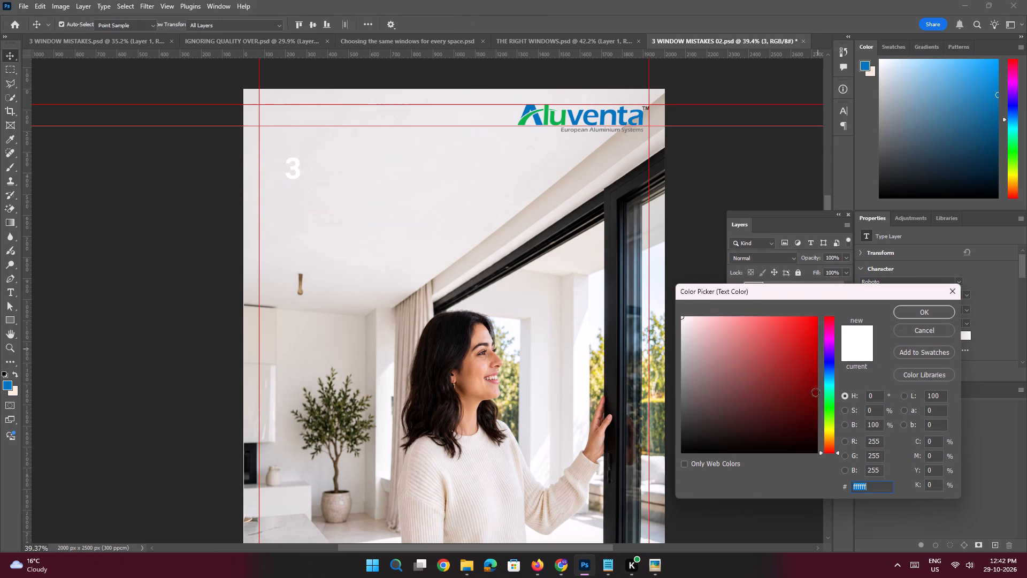
{"action": "left_click", "coordinate": [582, 111]}
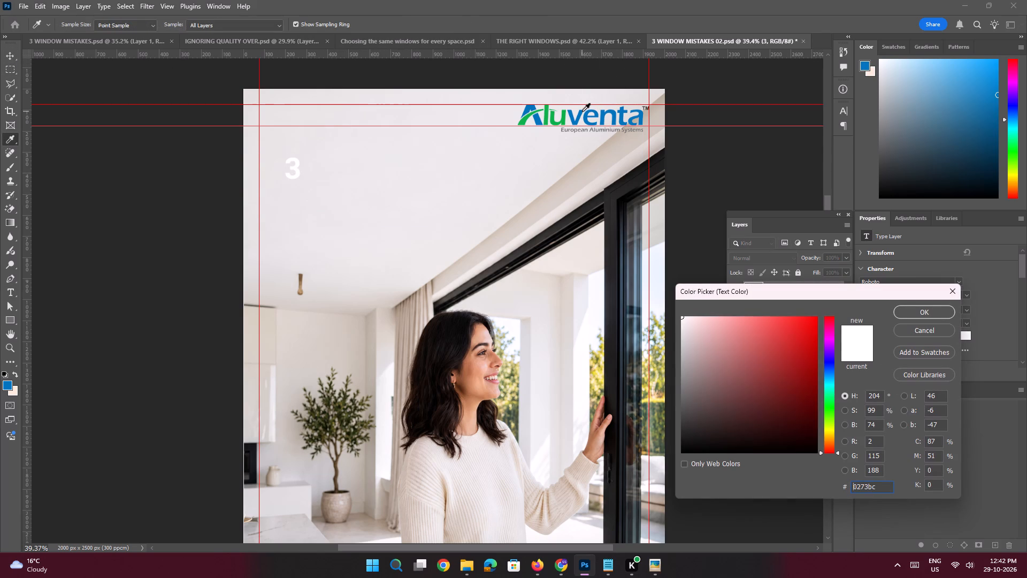
{"action": "key", "text": "Return"}
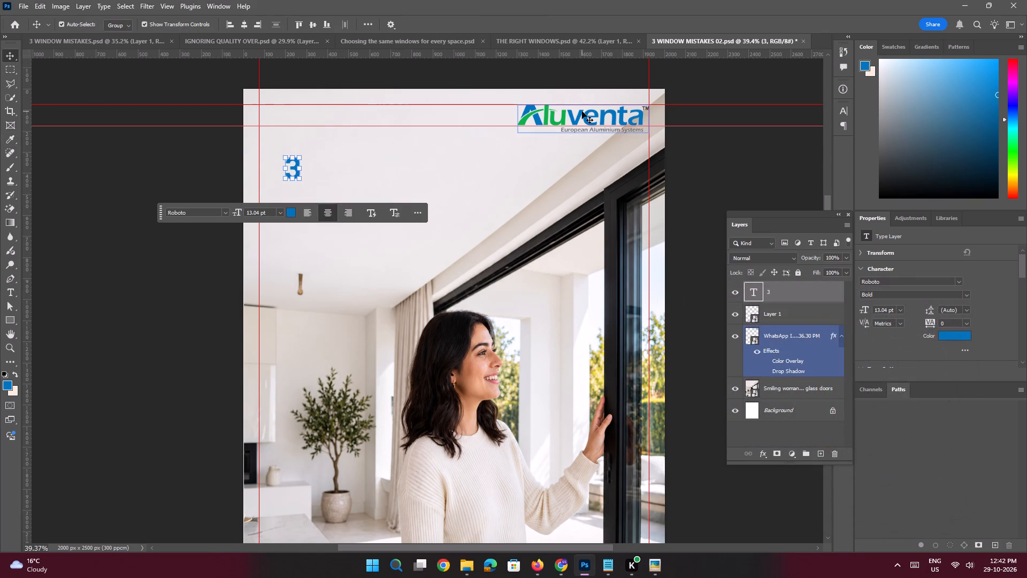
Enlarge the "3" to 36 pt and move it to the corner where the side margin guide meets the guide under the logo.
{"action": "left_click_drag", "start_coordinate": [865, 313], "coordinate": [868, 313]}
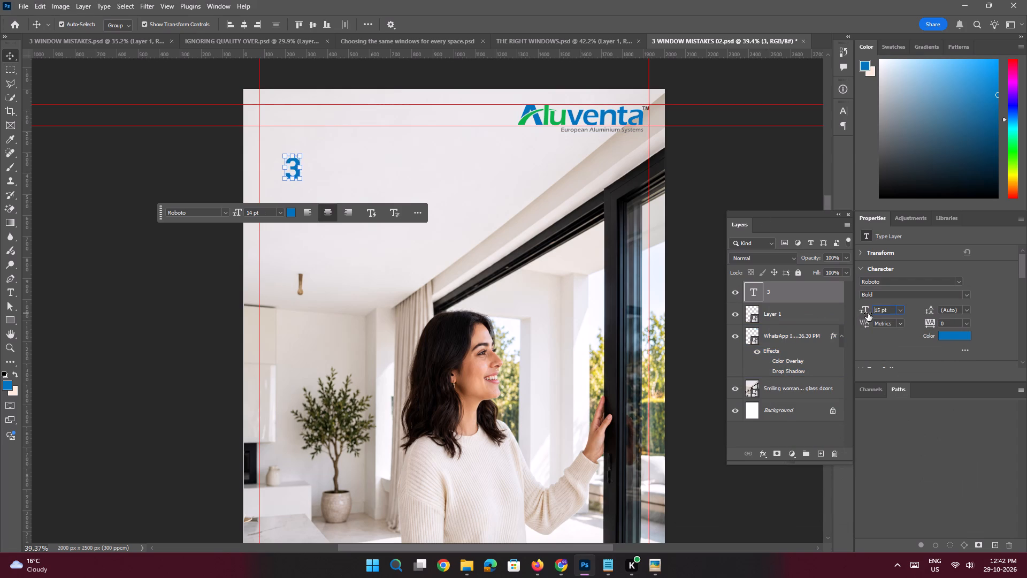
{"action": "left_click_drag", "start_coordinate": [868, 313], "coordinate": [878, 312]}
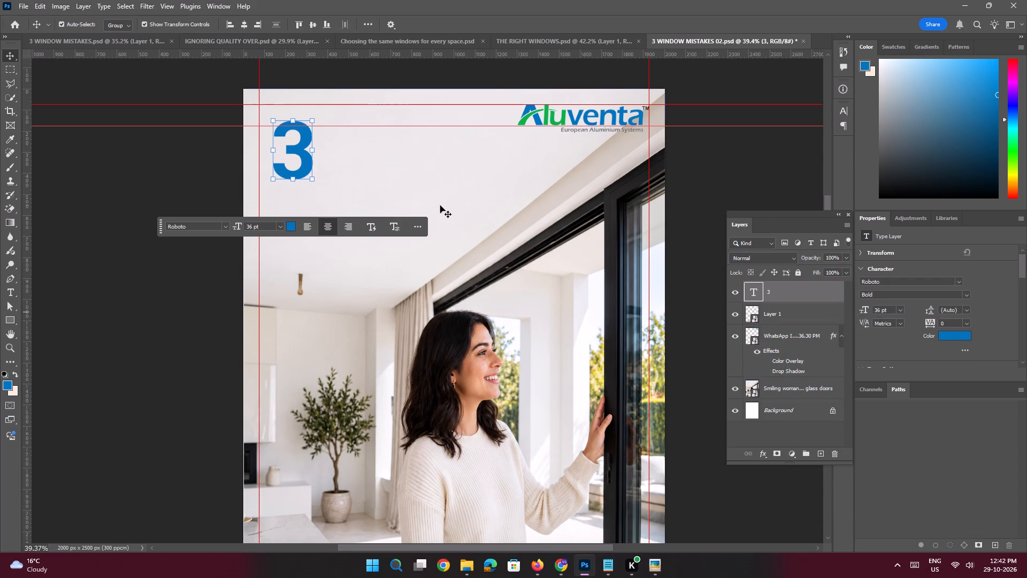
{"action": "left_click_drag", "start_coordinate": [305, 158], "coordinate": [296, 164]}
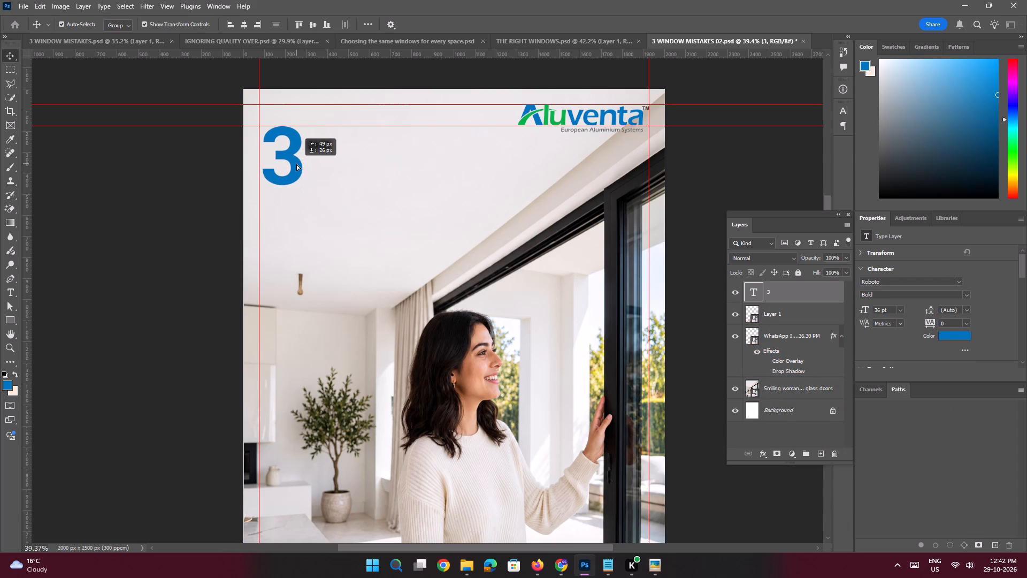
{"action": "left_click_drag", "start_coordinate": [296, 164], "coordinate": [292, 163]}
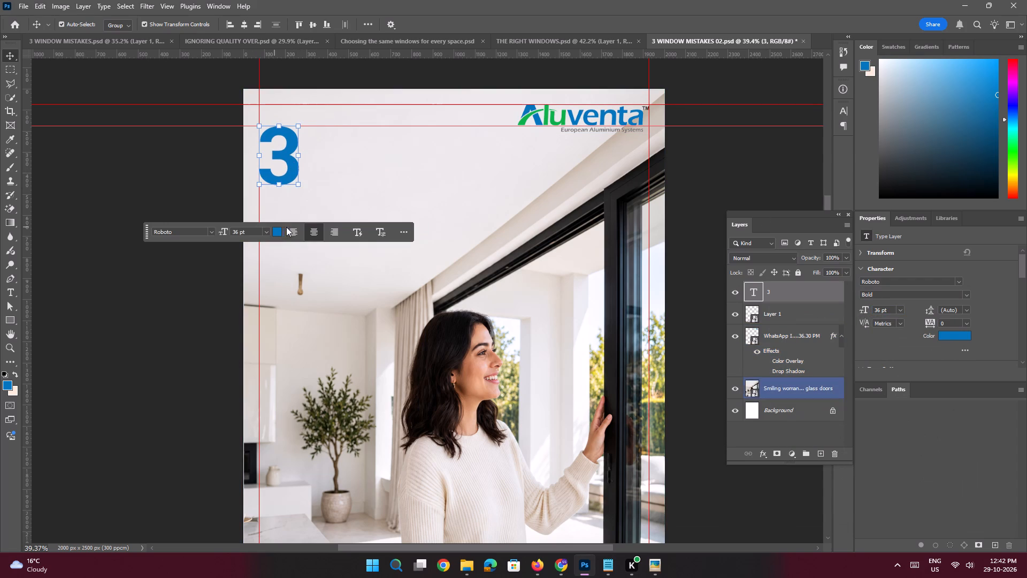
Left-align the "3" text and move it back against the side margin guide.
{"action": "left_click", "coordinate": [293, 228]}
{"action": "left_click_drag", "start_coordinate": [315, 169], "coordinate": [294, 165], "text": "shift"}
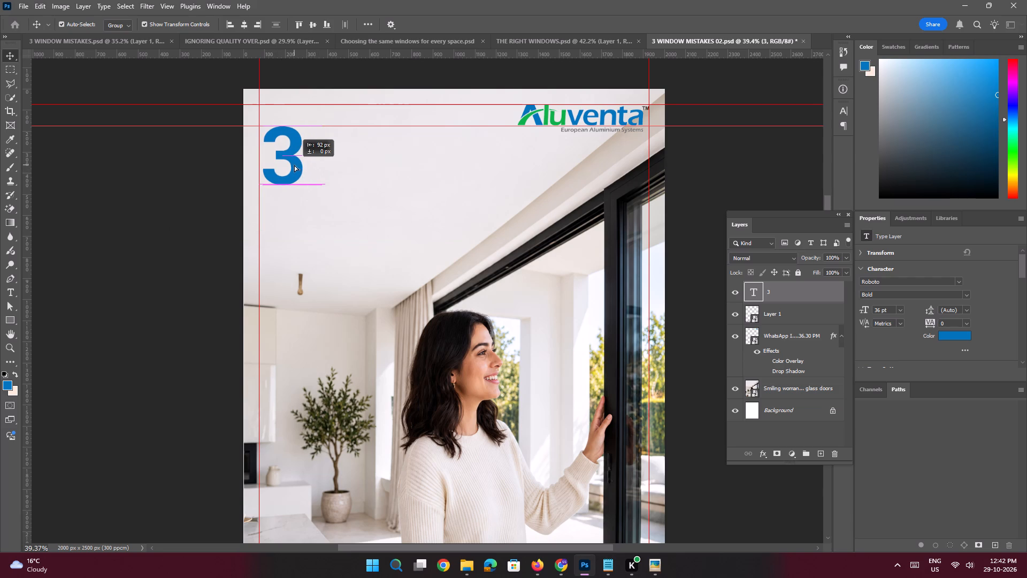
{"action": "left_click_drag", "start_coordinate": [294, 165], "coordinate": [292, 164], "text": "shift"}
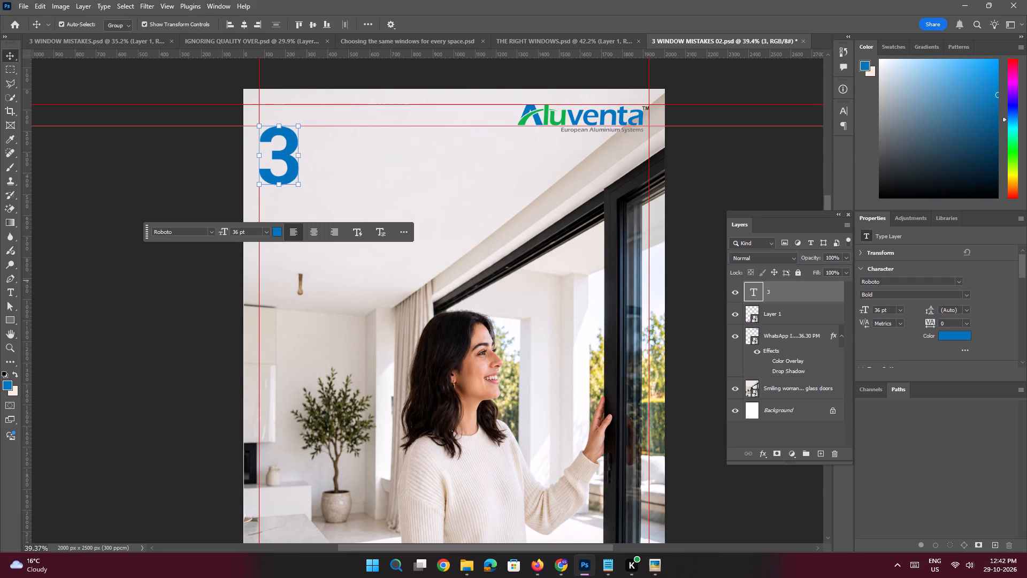
Set the "3" to 40 pt and move it down so its top sits on the guide under the logo.
{"action": "left_click_drag", "start_coordinate": [879, 310], "coordinate": [861, 302]}
{"action": "type", "text": "40"}
{"action": "key", "text": "Return"}
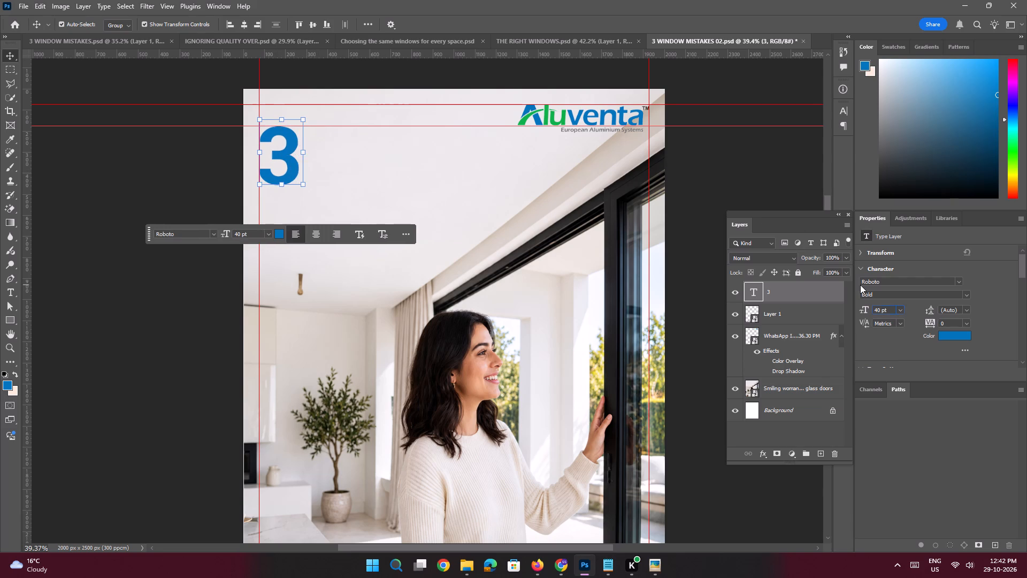
{"action": "key", "text": "space"}
{"action": "left_click_drag", "start_coordinate": [305, 149], "coordinate": [327, 180], "text": "ctrl"}
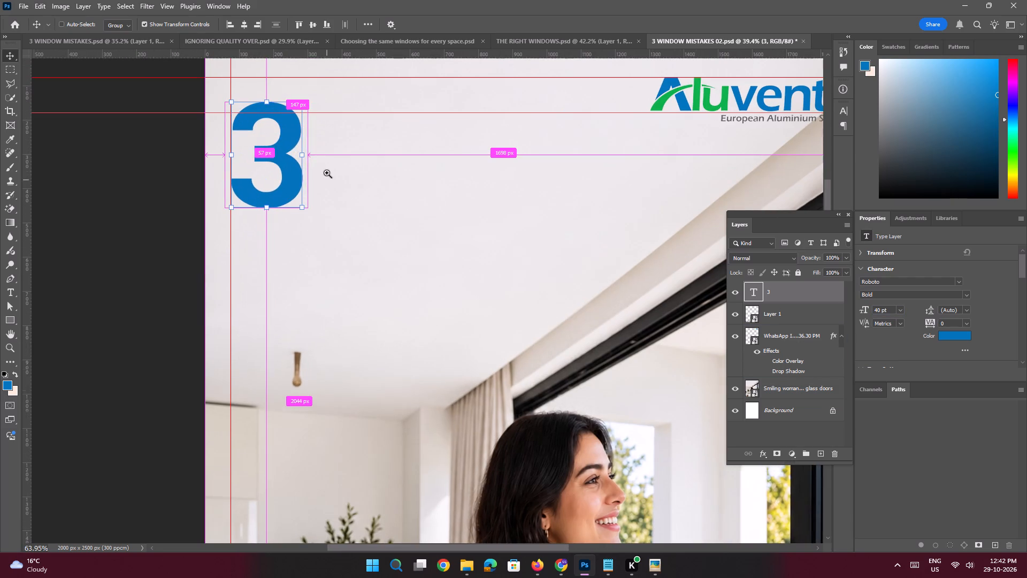
{"action": "left_click_drag", "start_coordinate": [289, 141], "coordinate": [292, 151], "text": "shift"}
{"action": "key", "text": "space"}
{"action": "left_click_drag", "start_coordinate": [328, 172], "coordinate": [293, 161], "text": "ctrl"}
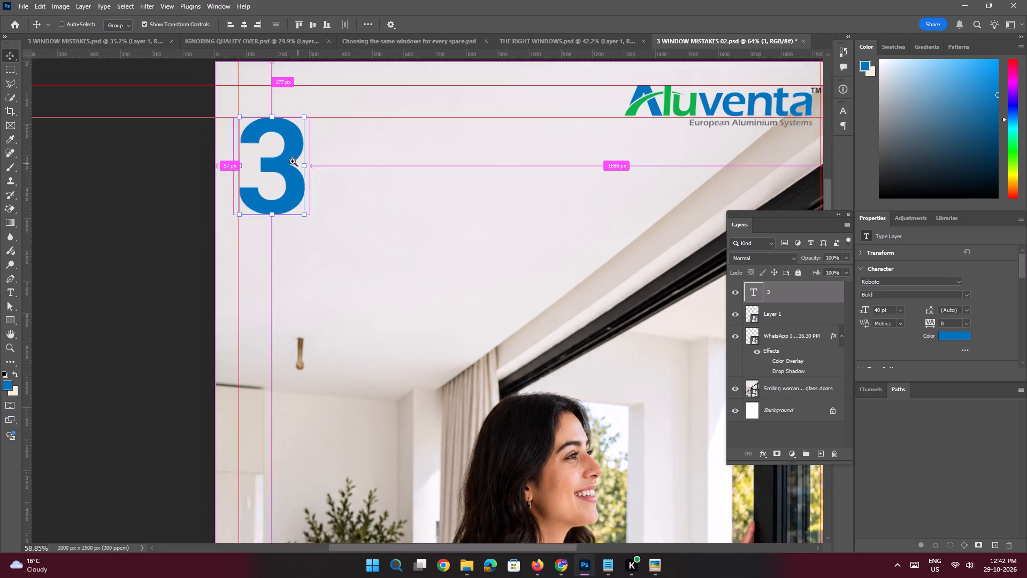
{"action": "left_click_drag", "start_coordinate": [293, 161], "coordinate": [292, 161], "text": "ctrl"}
{"action": "left_click", "coordinate": [207, 166]}
Copy the word "WINDOW" from the Slide 1 headline in the Notepad file, then put the notes away.
{"action": "left_click", "coordinate": [614, 565]}
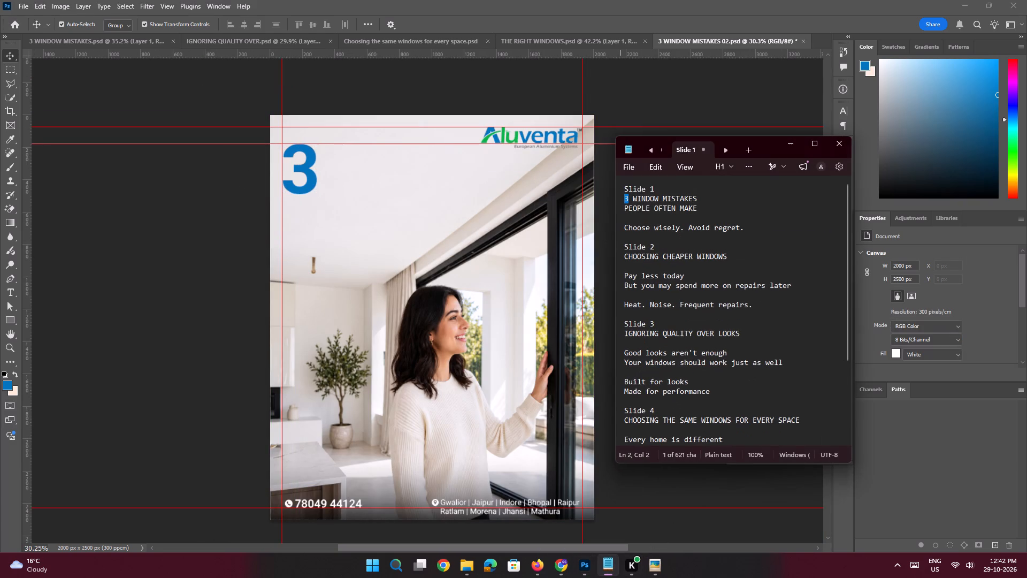
{"action": "left_click_drag", "start_coordinate": [661, 199], "coordinate": [637, 198]}
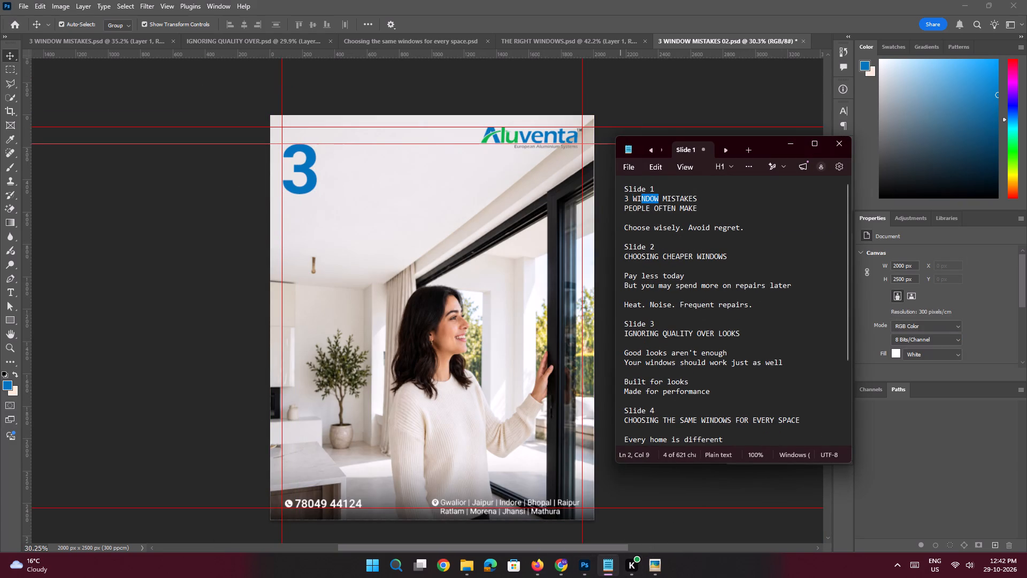
{"action": "left_click_drag", "start_coordinate": [637, 198], "coordinate": [633, 198]}
{"action": "key", "text": "ctrl+c"}
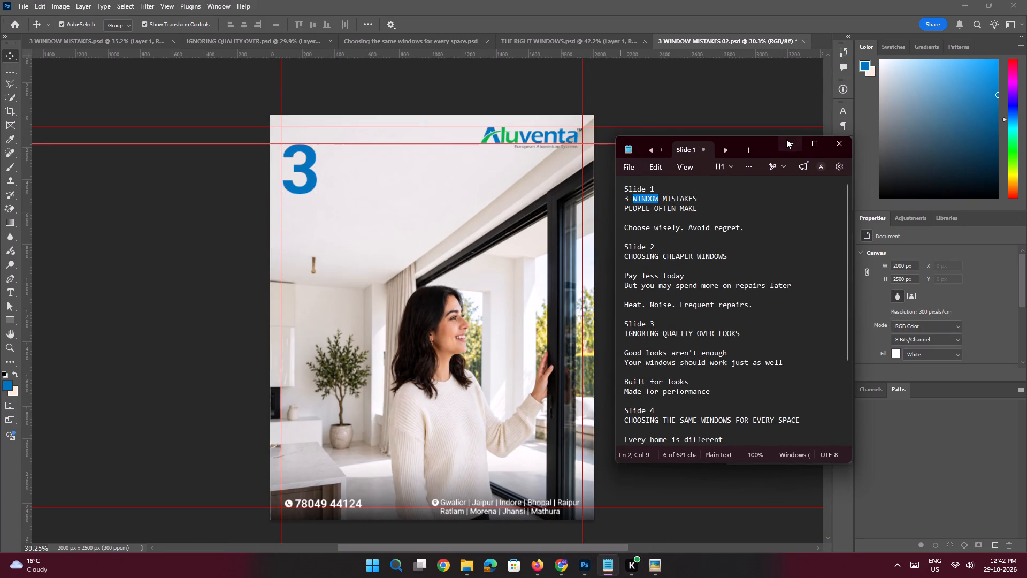
{"action": "left_click", "coordinate": [786, 139]}
Add the copied word "WINDOW" as text on a new layer above the "3" layer.
{"action": "key", "text": "space"}
{"action": "left_click_drag", "start_coordinate": [302, 166], "coordinate": [336, 220], "text": "ctrl"}
{"action": "left_click_drag", "start_coordinate": [341, 170], "coordinate": [340, 183]}
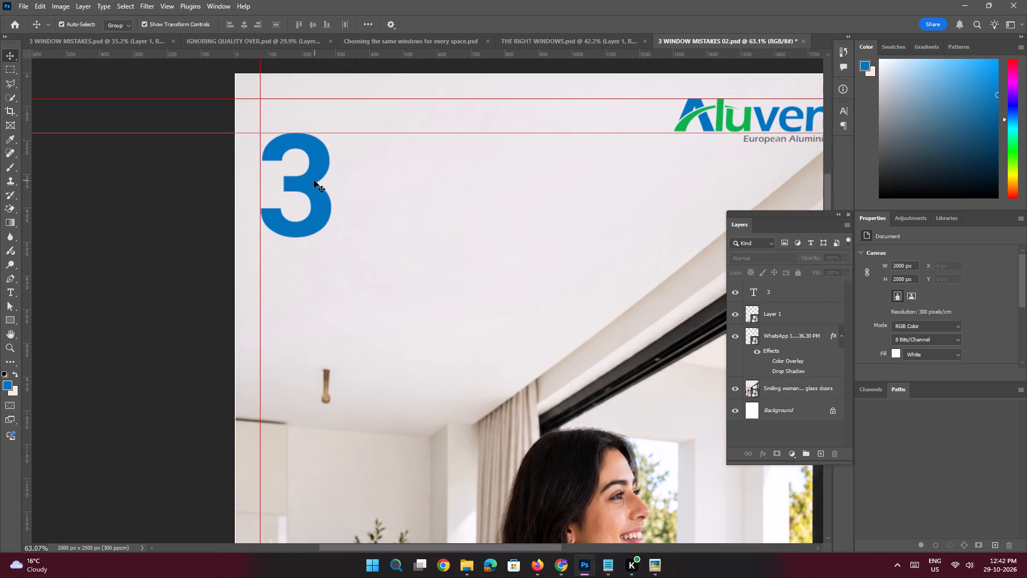
{"action": "left_click", "coordinate": [314, 180]}
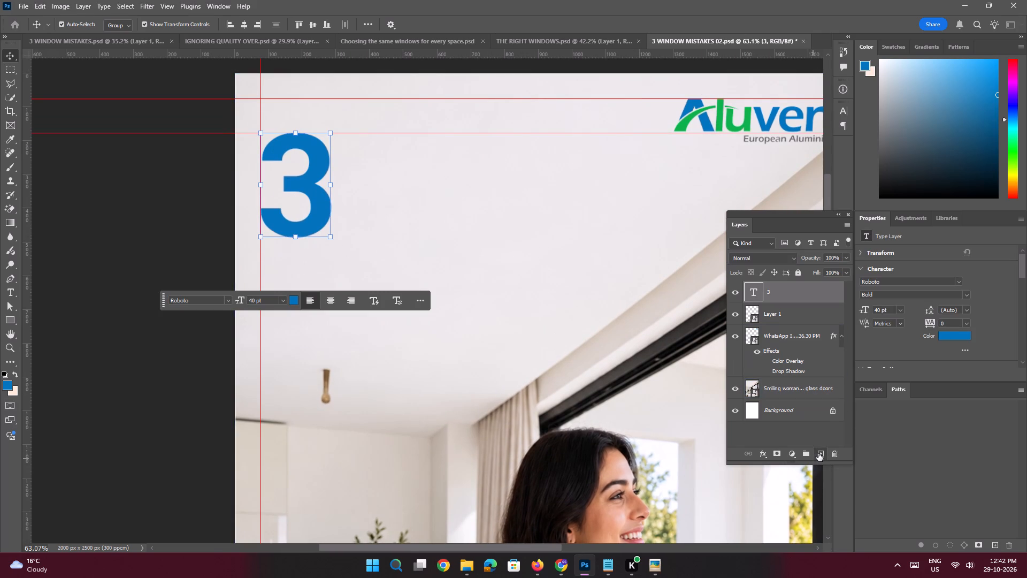
{"action": "left_click", "coordinate": [818, 453]}
{"action": "key", "text": "t"}
{"action": "left_click", "coordinate": [420, 213]}
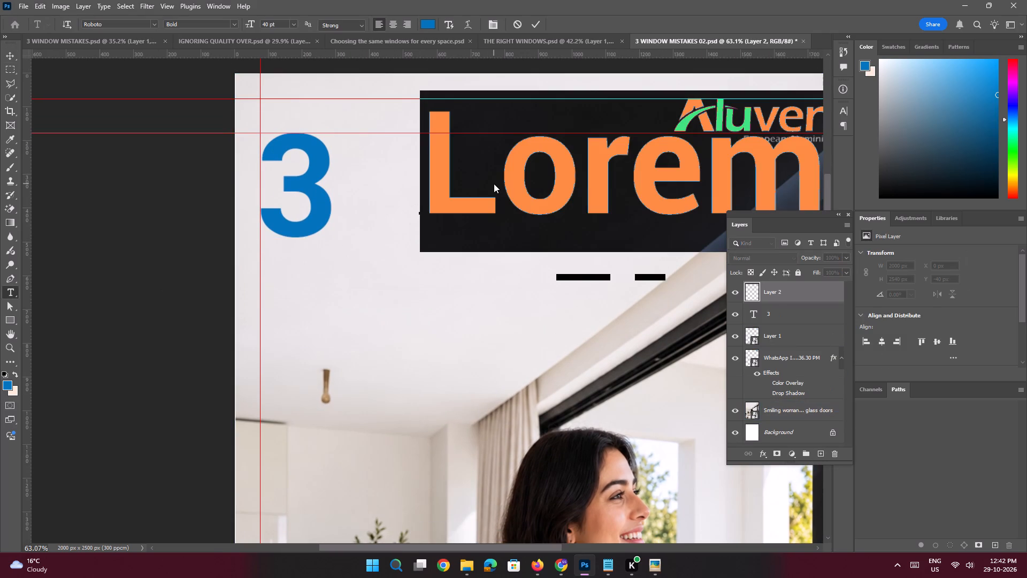
{"action": "key", "text": "ctrl+v"}
{"action": "left_click", "coordinate": [8, 55]}
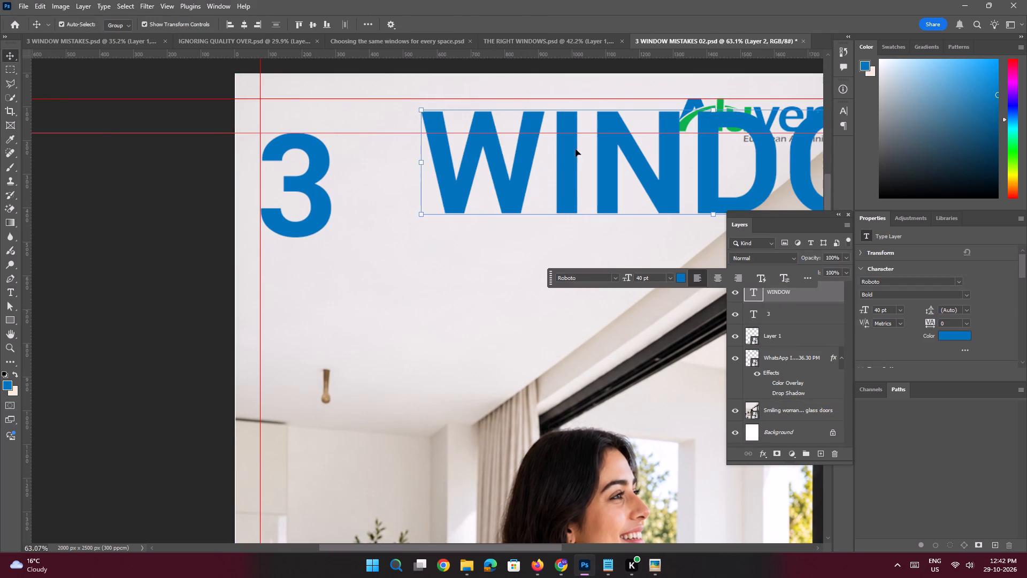
Reduce "WINDOW" to 21 pt and place it right beside the "3", with its top on the guide under the logo.
{"action": "left_click_drag", "start_coordinate": [865, 307], "coordinate": [855, 306]}
{"action": "left_click_drag", "start_coordinate": [469, 197], "coordinate": [386, 169]}
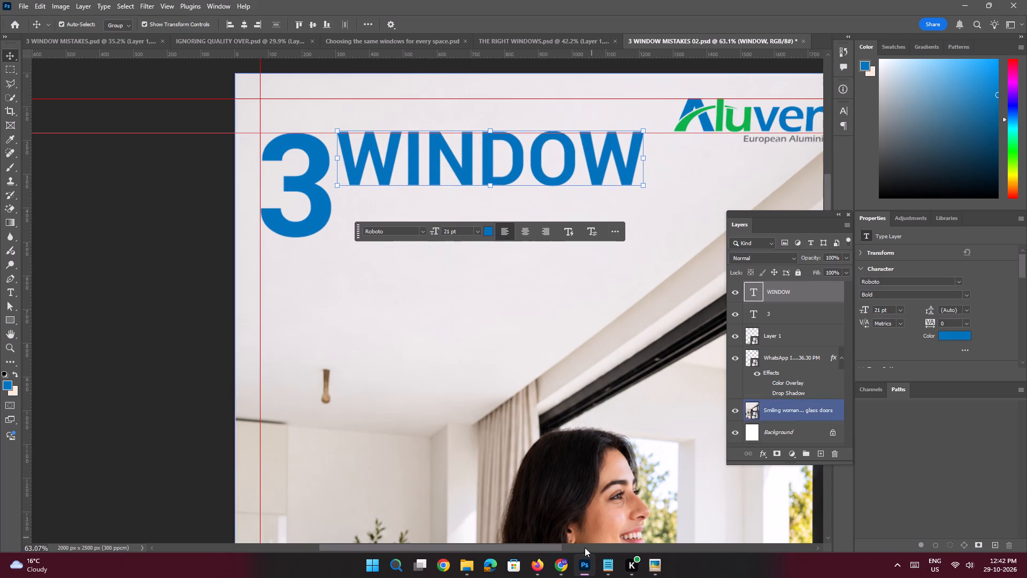
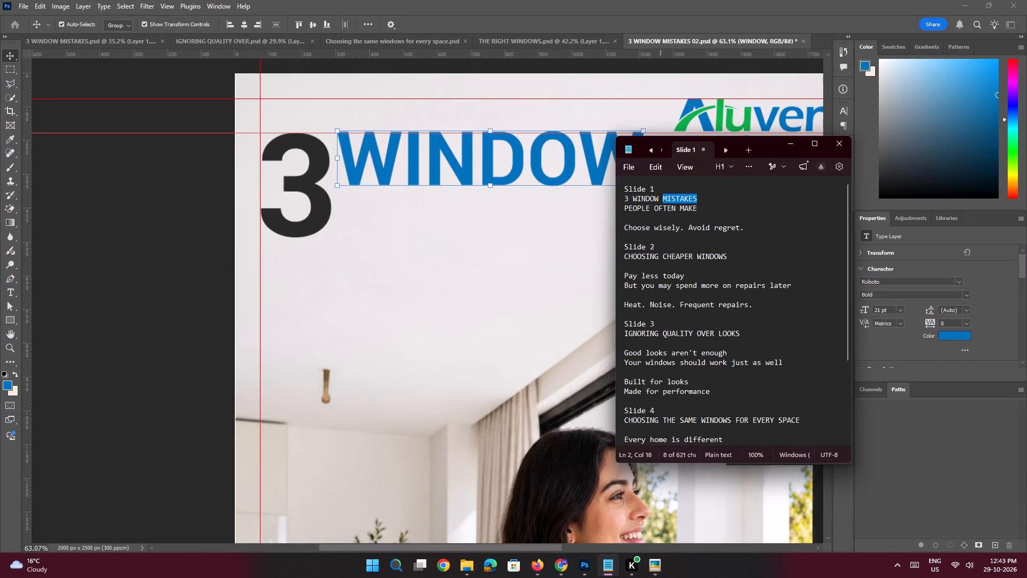
Put the notes away, duplicate "WINDOW" directly beneath itself, and replace the duplicate's text with the copied word "MISTAKES".
{"action": "left_click", "coordinate": [786, 146]}
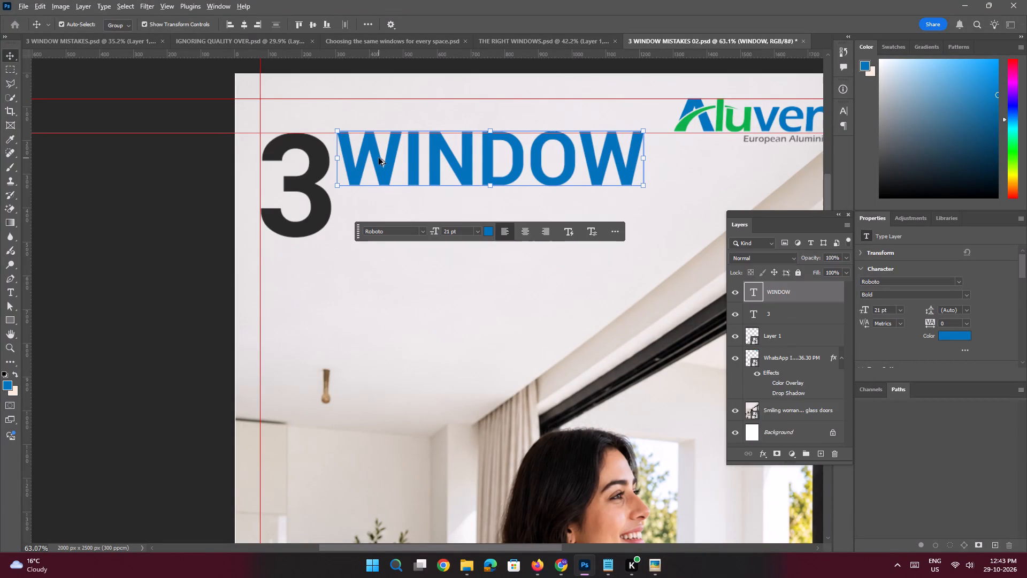
{"action": "left_click_drag", "start_coordinate": [379, 158], "coordinate": [378, 226], "text": "alt+shift"}
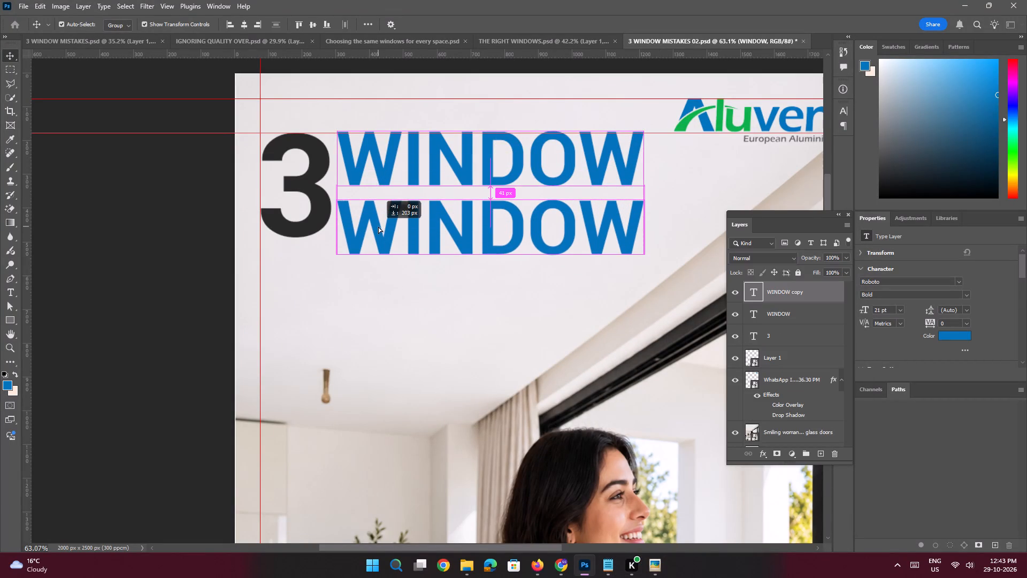
{"action": "left_click_drag", "start_coordinate": [378, 226], "coordinate": [378, 224], "text": "alt+shift"}
{"action": "double_click", "coordinate": [378, 224]}
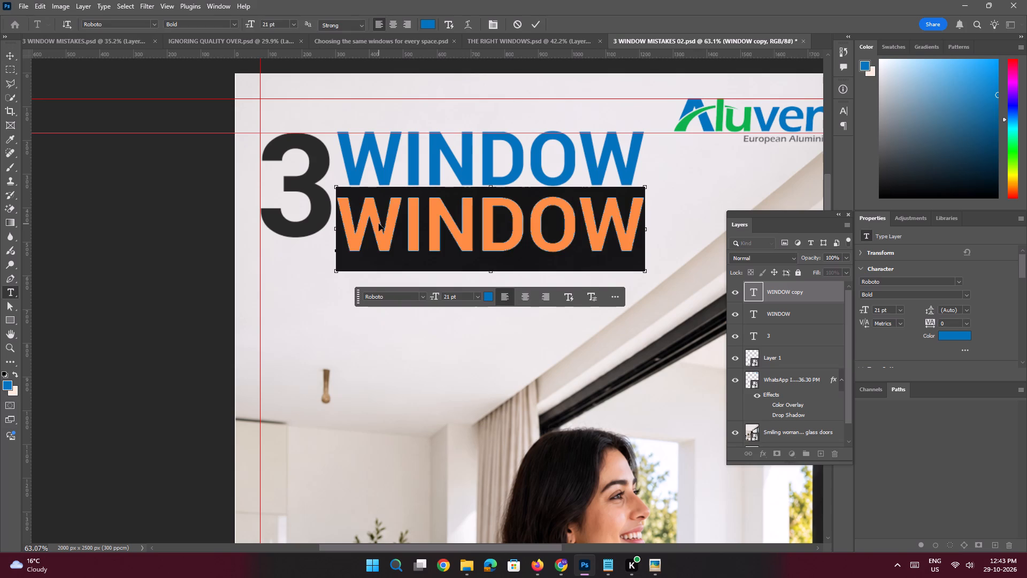
{"action": "key", "text": "ctrl+v"}
{"action": "key", "text": "Return"}
Set both the "WINDOW" and "MISTAKES" text layers to the Roboto Black weight.
{"action": "key", "text": "space"}
{"action": "key", "text": "space"}
{"action": "key", "text": "space"}
{"action": "key", "text": "space"}
{"action": "key", "text": "space"}
{"action": "key", "text": "space"}
{"action": "key", "text": "space"}
{"action": "key", "text": "space"}
{"action": "key", "text": "space"}
{"action": "key", "text": "space"}
{"action": "key", "text": "space"}
{"action": "key", "text": "space"}
{"action": "left_click_drag", "start_coordinate": [537, 169], "coordinate": [516, 189]}
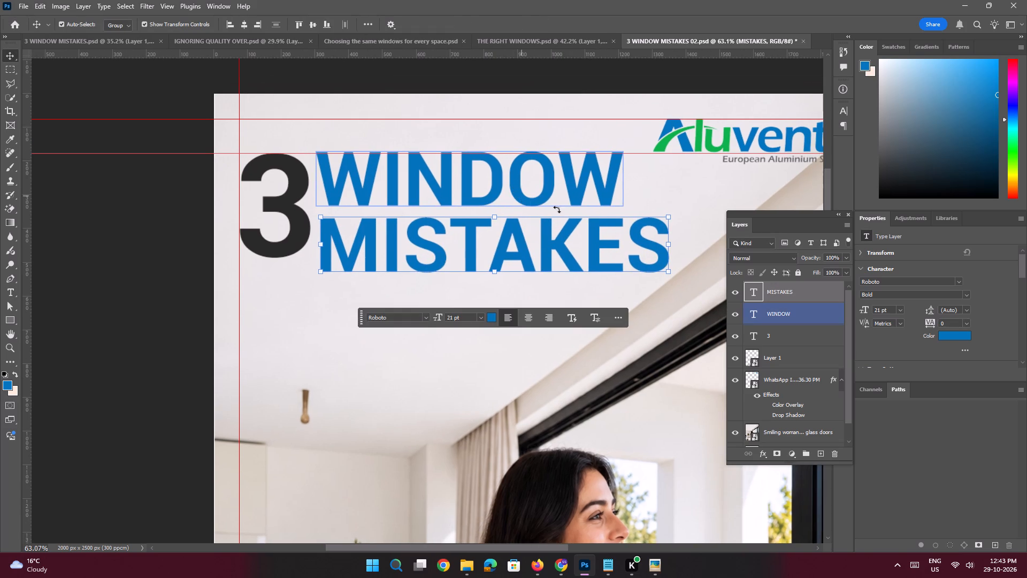
{"action": "left_click", "coordinate": [554, 180]}
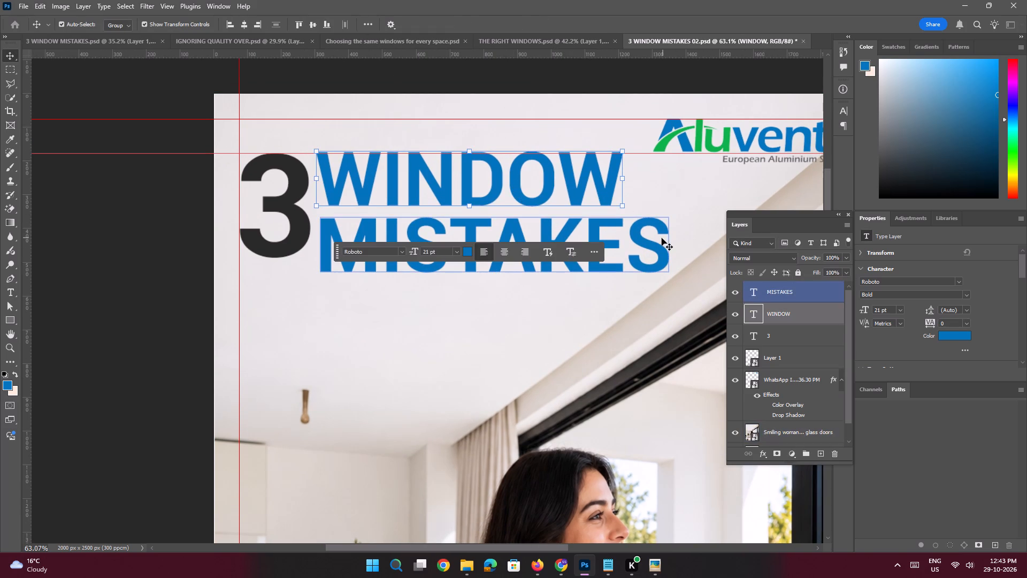
{"action": "left_click", "coordinate": [662, 238], "text": "shift"}
{"action": "left_click", "coordinate": [968, 298]}
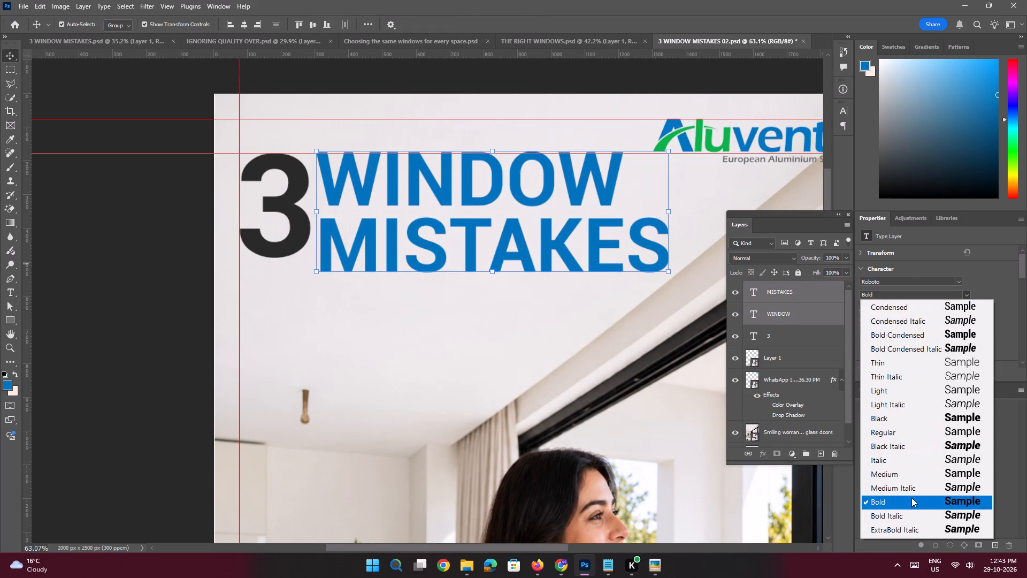
{"action": "left_click", "coordinate": [890, 423]}
Scale "WINDOW" and "MISTAKES" down together to about 17.7 pt so the two lines roughly match the height of the "3".
{"action": "key", "text": "space"}
{"action": "key", "text": "space"}
{"action": "key", "text": "space"}
{"action": "key", "text": "space"}
{"action": "key", "text": "space"}
{"action": "key", "text": "space"}
{"action": "key", "text": "space"}
{"action": "left_click_drag", "start_coordinate": [566, 214], "coordinate": [548, 230]}
{"action": "left_click_drag", "start_coordinate": [655, 290], "coordinate": [601, 277]}
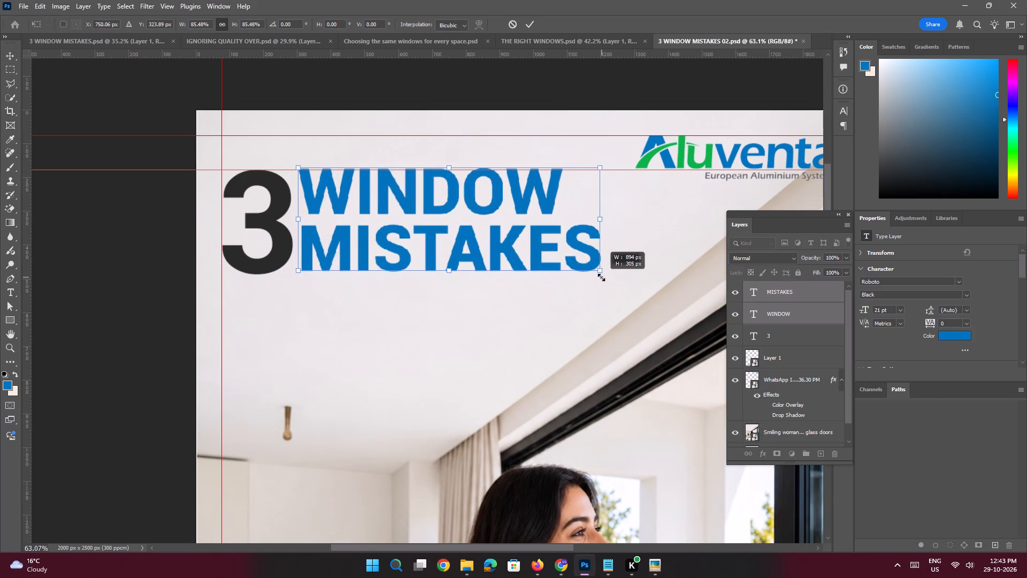
{"action": "left_click_drag", "start_coordinate": [601, 277], "coordinate": [597, 276]}
{"action": "key", "text": "Return"}
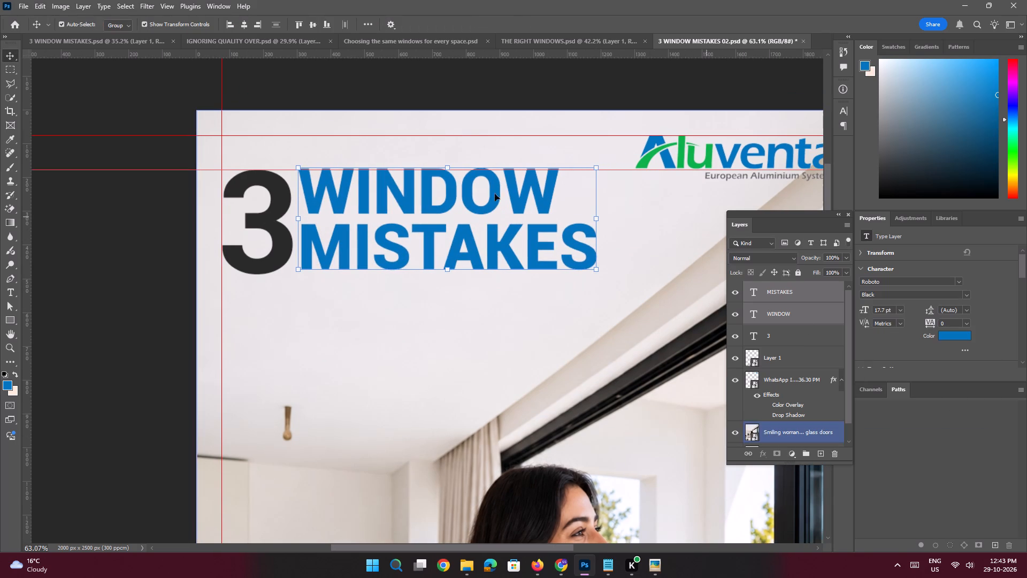
Add a horizontal guide at the bottom edge of the "3", at about 485 px.
{"action": "left_click", "coordinate": [130, 249]}
{"action": "left_click", "coordinate": [441, 57]}
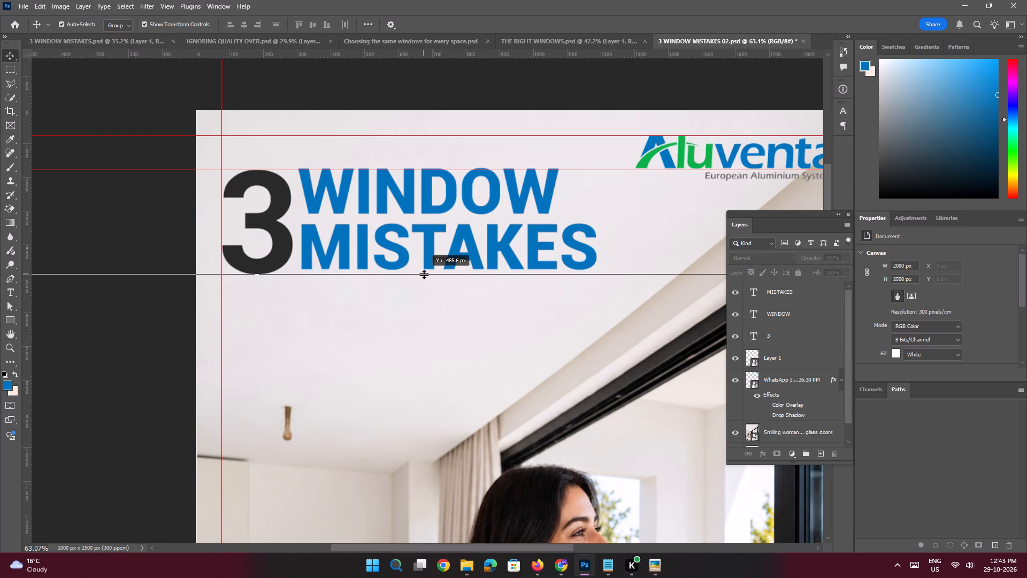
Nudge "WINDOW" and "MISTAKES" down 5 px together so the top of "WINDOW" sits on the guide under the logo.
{"action": "key", "text": "space"}
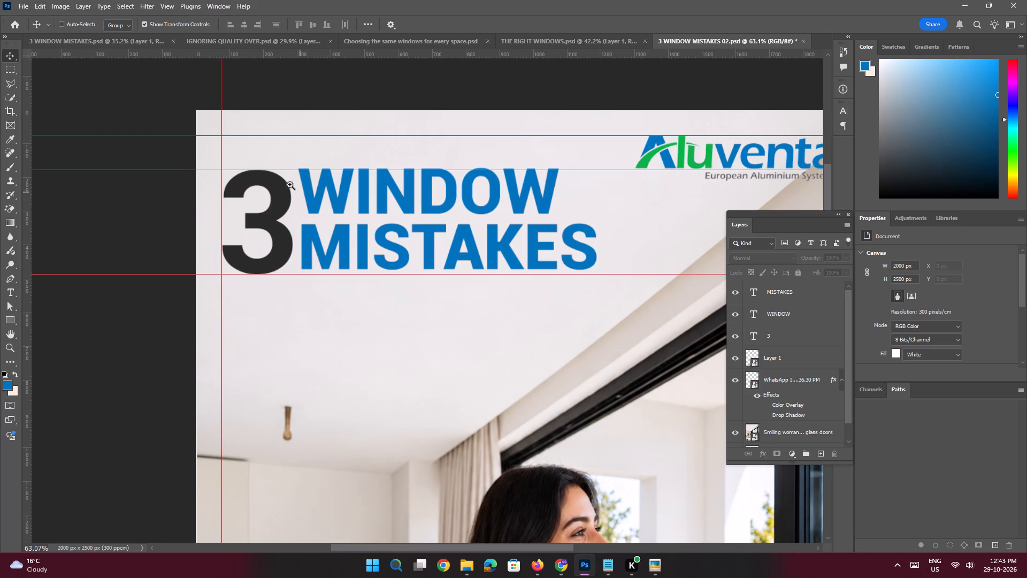
{"action": "left_click_drag", "start_coordinate": [289, 184], "coordinate": [315, 223], "text": "ctrl"}
{"action": "left_click", "coordinate": [340, 204]}
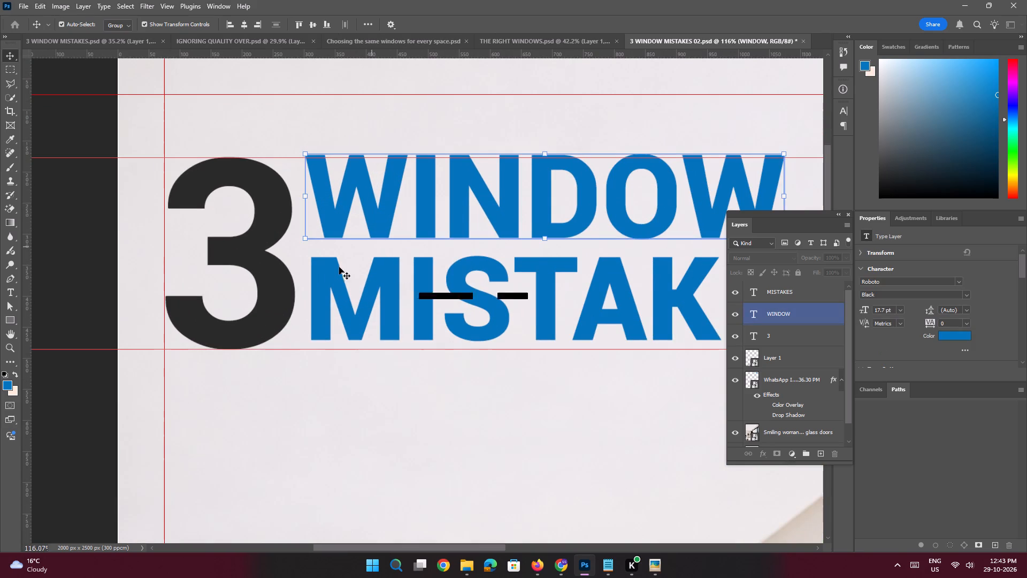
{"action": "left_click", "coordinate": [334, 269], "text": "shift"}
{"action": "key", "text": "Down"}
{"action": "key", "text": "Down"}
{"action": "key", "text": "Down"}
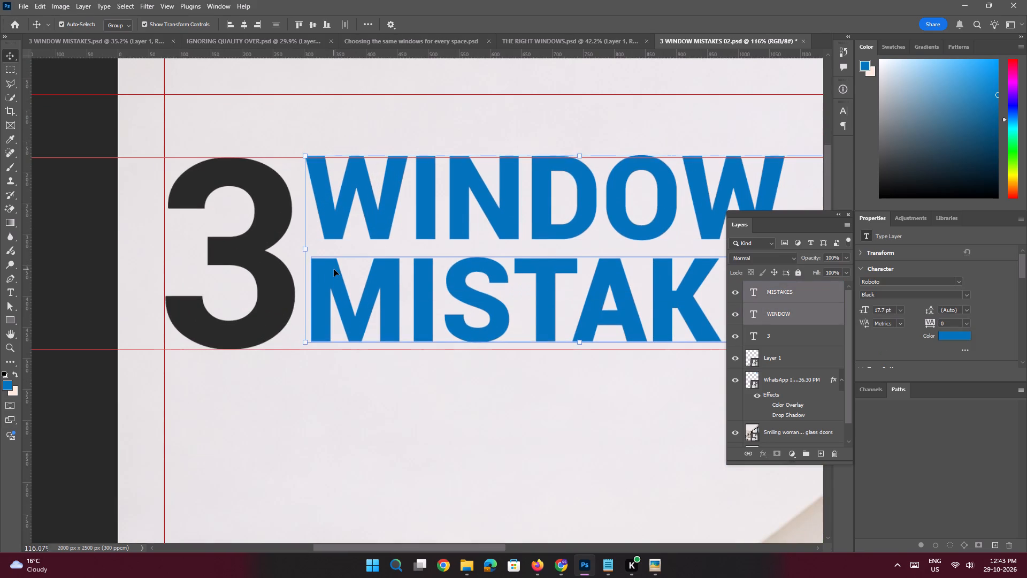
{"action": "key", "text": "Down"}
{"action": "key", "text": "Down"}
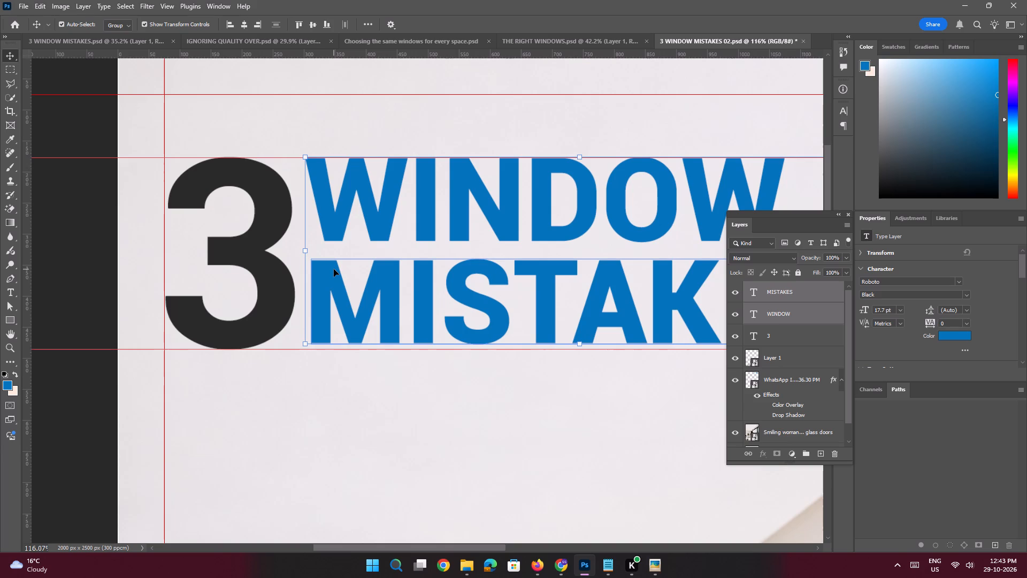
Scale "WINDOW" and "MISTAKES" up together to about 18.15 pt so the bottom of "MISTAKES" meets the guide under the "3".
{"action": "key", "text": "space"}
{"action": "key", "text": "space"}
{"action": "key", "text": "space"}
{"action": "key", "text": "space"}
{"action": "key", "text": "space"}
{"action": "key", "text": "space"}
{"action": "key", "text": "space"}
{"action": "key", "text": "space"}
{"action": "key", "text": "space"}
{"action": "key", "text": "space"}
{"action": "key", "text": "space"}
{"action": "key", "text": "space"}
{"action": "key", "text": "space"}
{"action": "key", "text": "space"}
{"action": "key", "text": "space"}
{"action": "key", "text": "space"}
{"action": "key", "text": "space"}
{"action": "key", "text": "space"}
{"action": "key", "text": "space"}
{"action": "key", "text": "space"}
{"action": "left_click_drag", "start_coordinate": [440, 293], "coordinate": [379, 293]}
{"action": "left_click_drag", "start_coordinate": [308, 307], "coordinate": [292, 307]}
{"action": "left_click", "coordinate": [304, 308]}
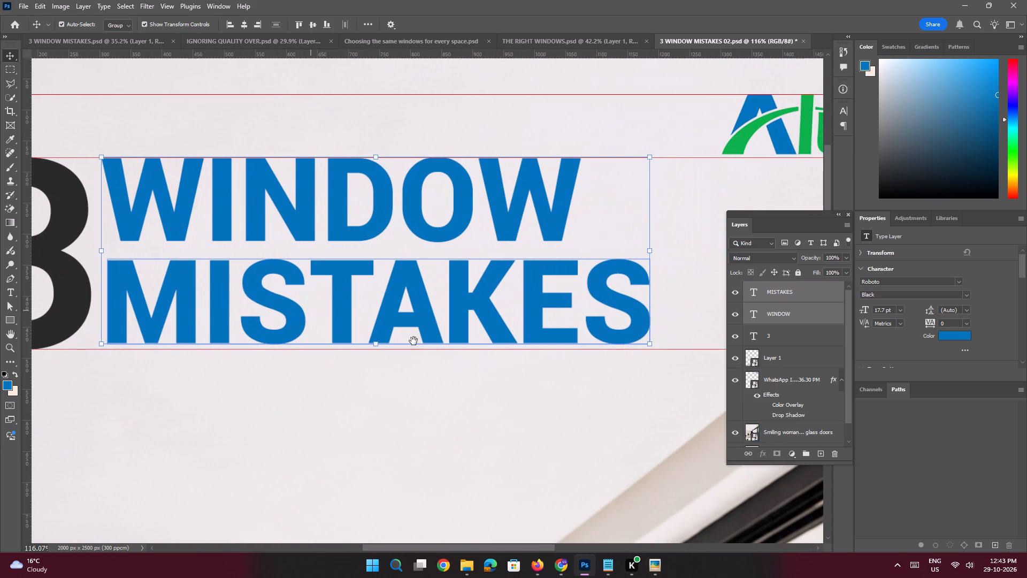
{"action": "left_click_drag", "start_coordinate": [649, 345], "coordinate": [661, 353]}
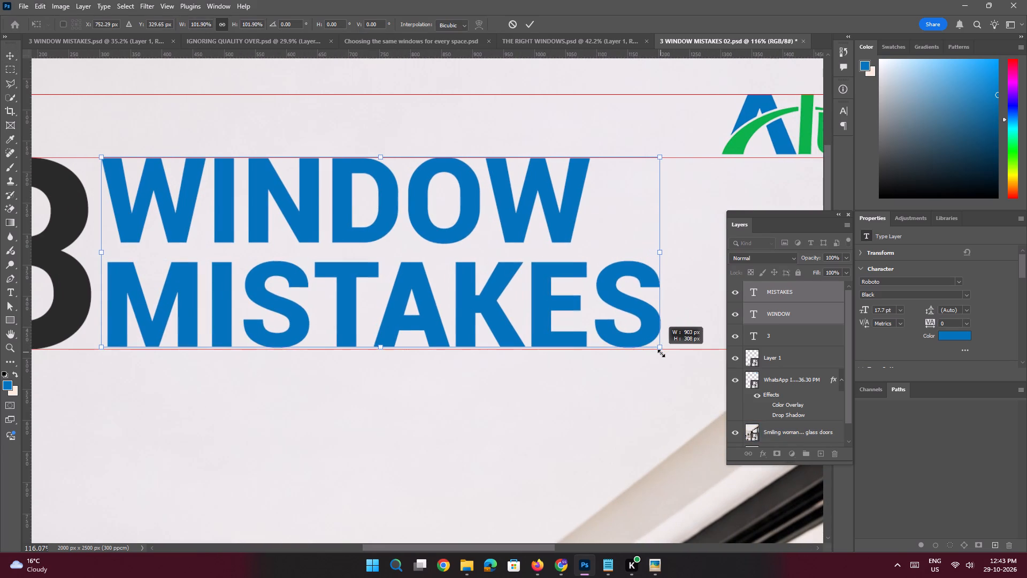
{"action": "left_click_drag", "start_coordinate": [661, 353], "coordinate": [662, 353]}
{"action": "key", "text": "Return"}
Shift "WINDOW" and "MISTAKES" 10 px to the right together to widen the gap after the "3".
{"action": "key", "text": "space"}
{"action": "left_click_drag", "start_coordinate": [573, 305], "coordinate": [558, 300], "text": "ctrl"}
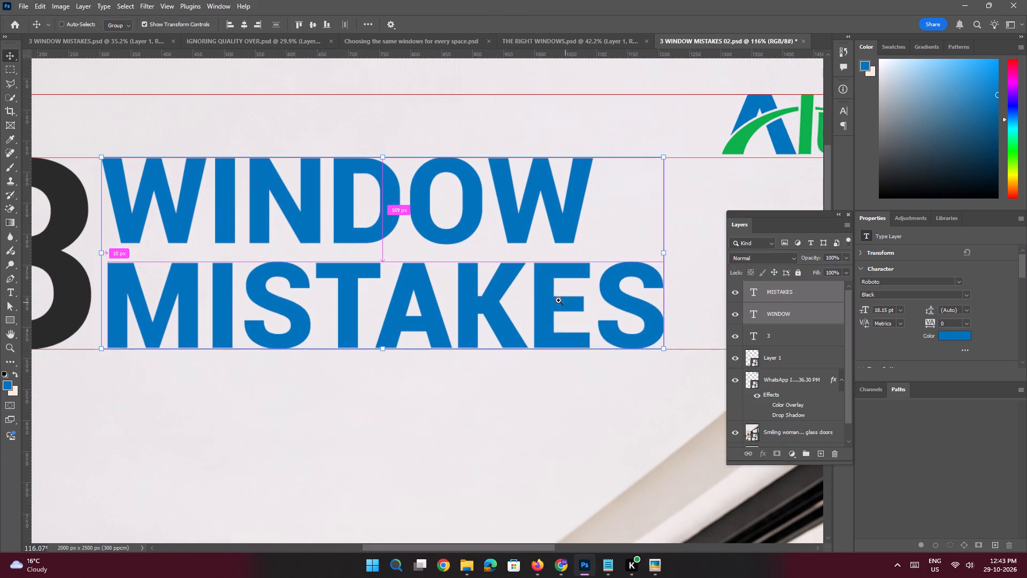
{"action": "left_click_drag", "start_coordinate": [558, 300], "coordinate": [515, 285], "text": "ctrl"}
{"action": "left_click", "coordinate": [308, 292]}
{"action": "key", "text": "space"}
{"action": "key", "text": "space"}
{"action": "key", "text": "space"}
{"action": "key", "text": "space"}
{"action": "key", "text": "space"}
{"action": "key", "text": "space"}
{"action": "key", "text": "space"}
{"action": "key", "text": "space"}
{"action": "key", "text": "space"}
{"action": "key", "text": "space"}
{"action": "key", "text": "space"}
{"action": "key", "text": "space"}
{"action": "left_click_drag", "start_coordinate": [486, 293], "coordinate": [445, 291]}
{"action": "left_click_drag", "start_coordinate": [443, 286], "coordinate": [470, 320], "text": "ctrl"}
{"action": "left_click", "coordinate": [464, 310]}
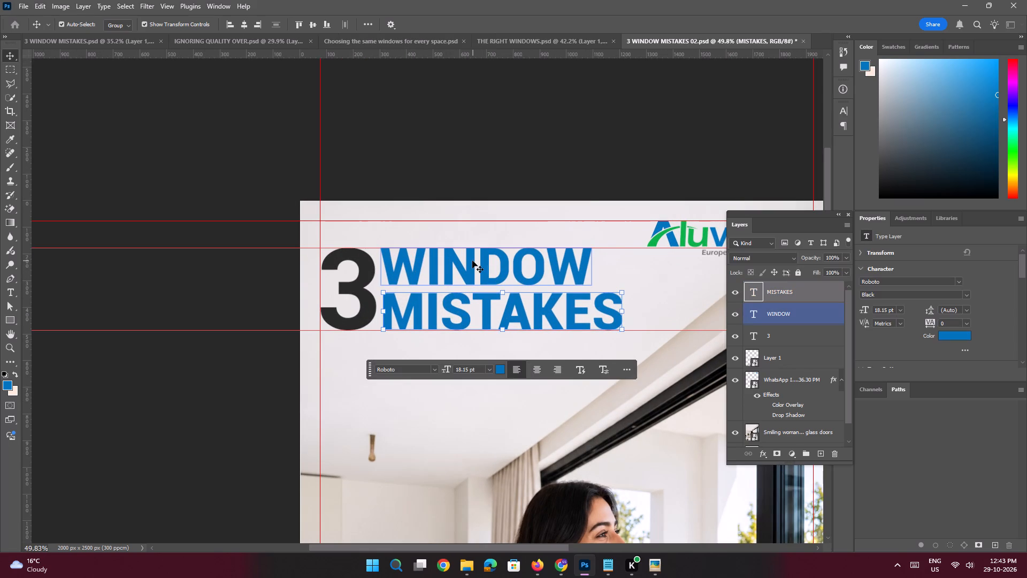
{"action": "left_click", "coordinate": [472, 261], "text": "shift"}
{"action": "key", "text": "shift+Right"}
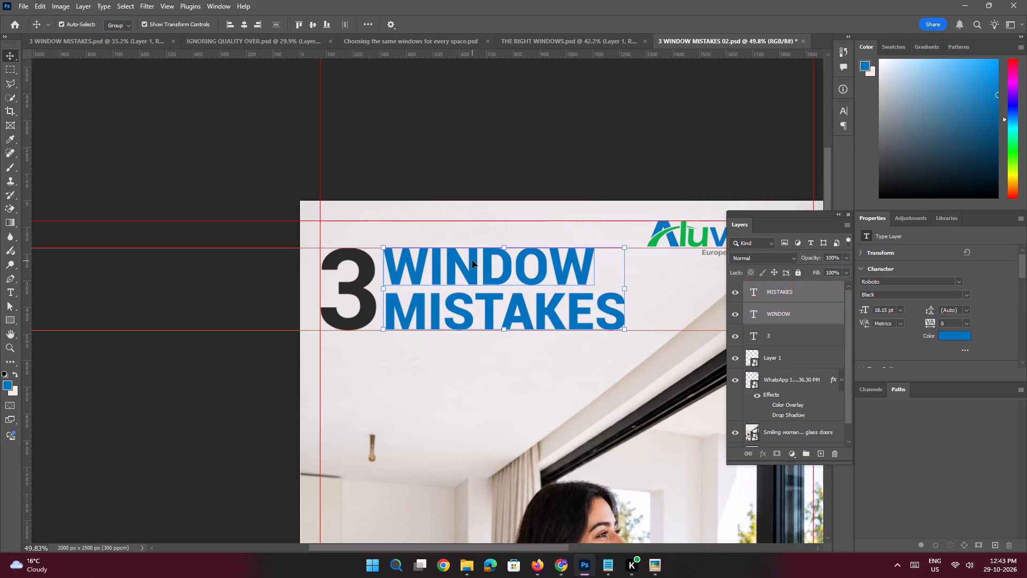
Scale the "3", "WINDOW" and "MISTAKES" down together from their top-left corner, bringing the two words to about 15.17 pt.
{"action": "left_click", "coordinate": [364, 302], "text": "shift"}
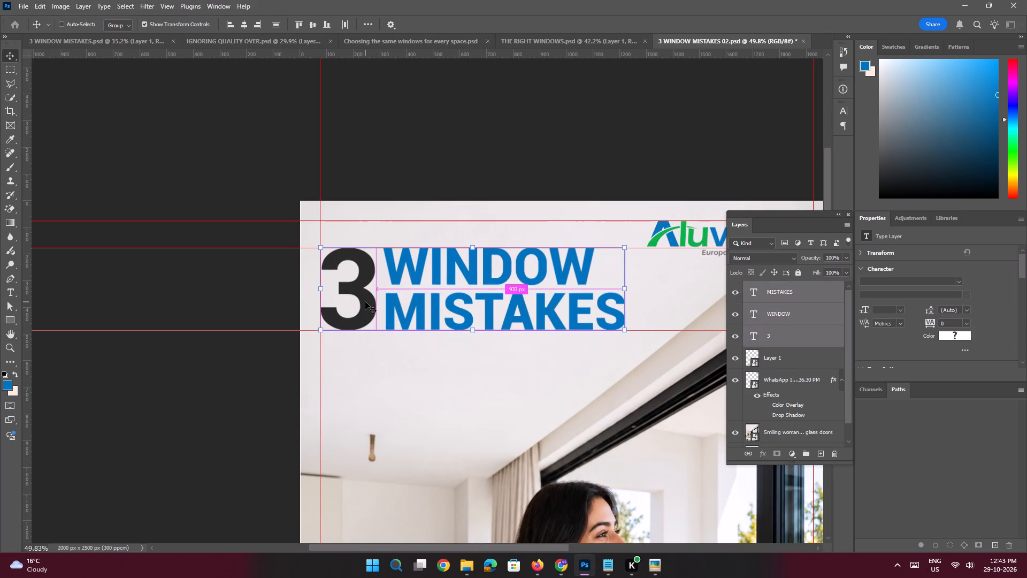
{"action": "key", "text": "ctrl+t"}
{"action": "left_click_drag", "start_coordinate": [625, 332], "coordinate": [619, 330]}
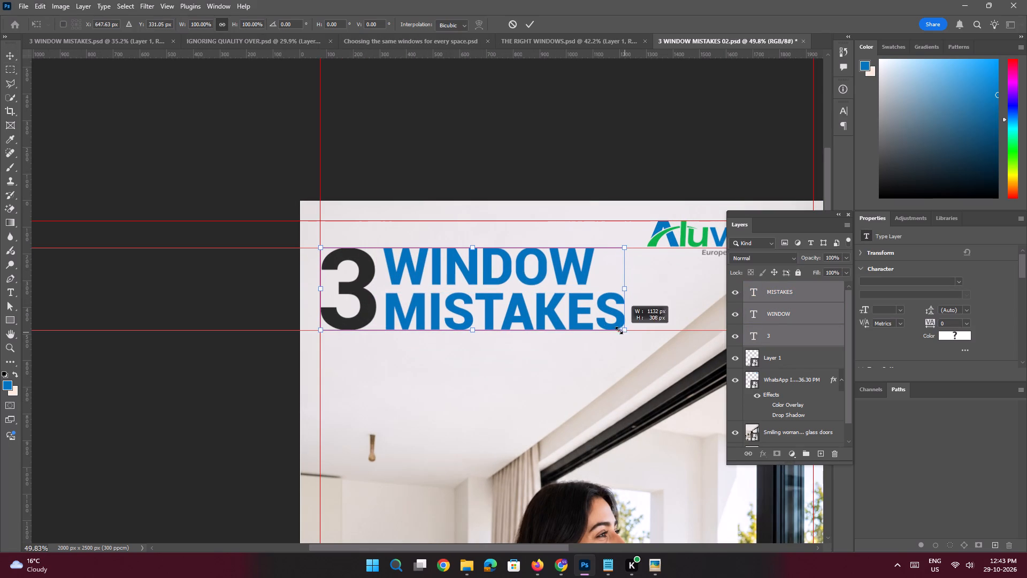
{"action": "left_click_drag", "start_coordinate": [619, 330], "coordinate": [574, 320]}
{"action": "key", "text": "Return"}
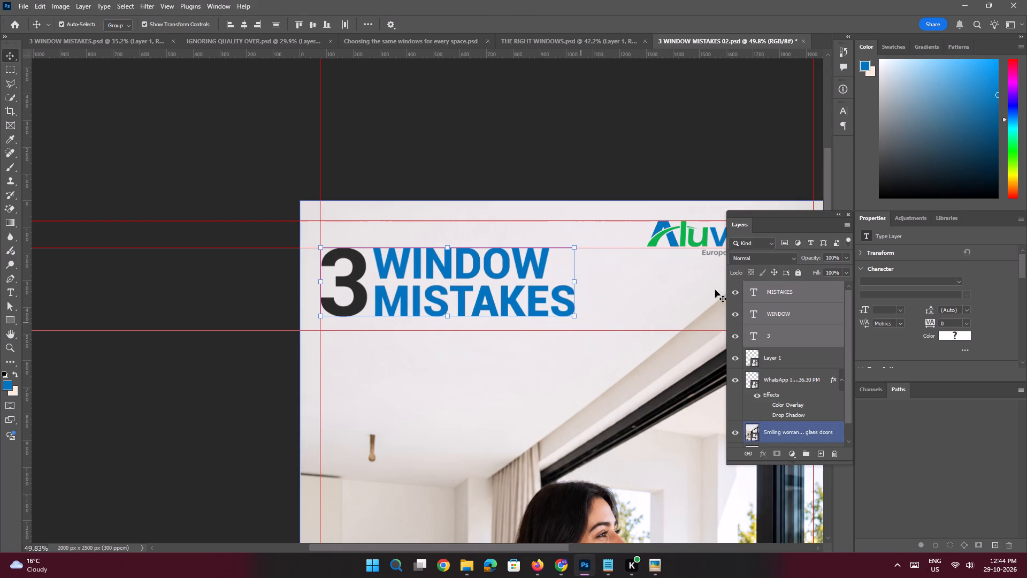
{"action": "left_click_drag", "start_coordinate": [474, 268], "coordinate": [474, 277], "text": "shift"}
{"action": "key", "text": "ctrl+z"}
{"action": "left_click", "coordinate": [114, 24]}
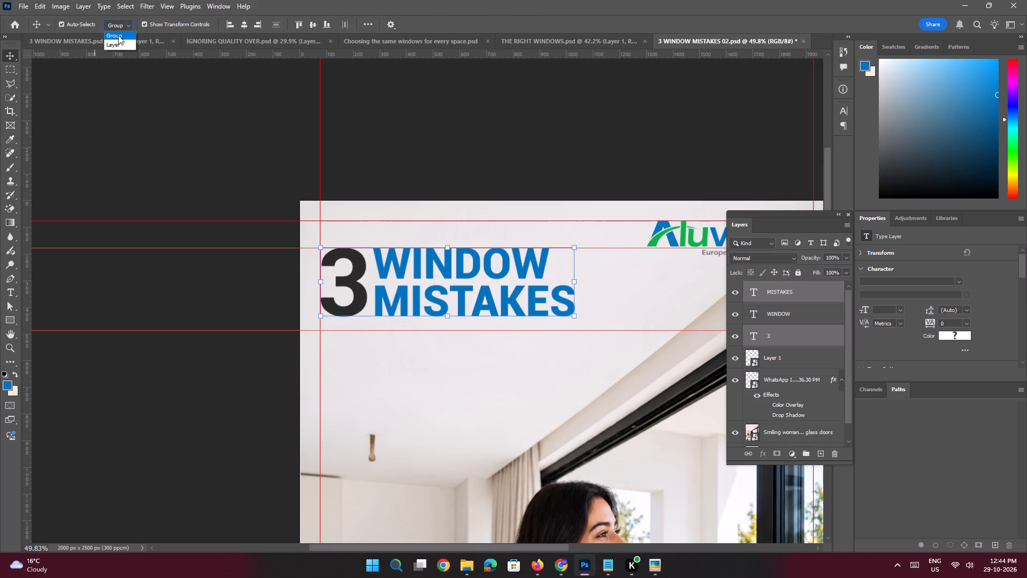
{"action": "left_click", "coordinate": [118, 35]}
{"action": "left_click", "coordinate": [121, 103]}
Group the "WINDOW", "MISTAKES" and "3" text layers.
{"action": "left_click", "coordinate": [451, 273]}
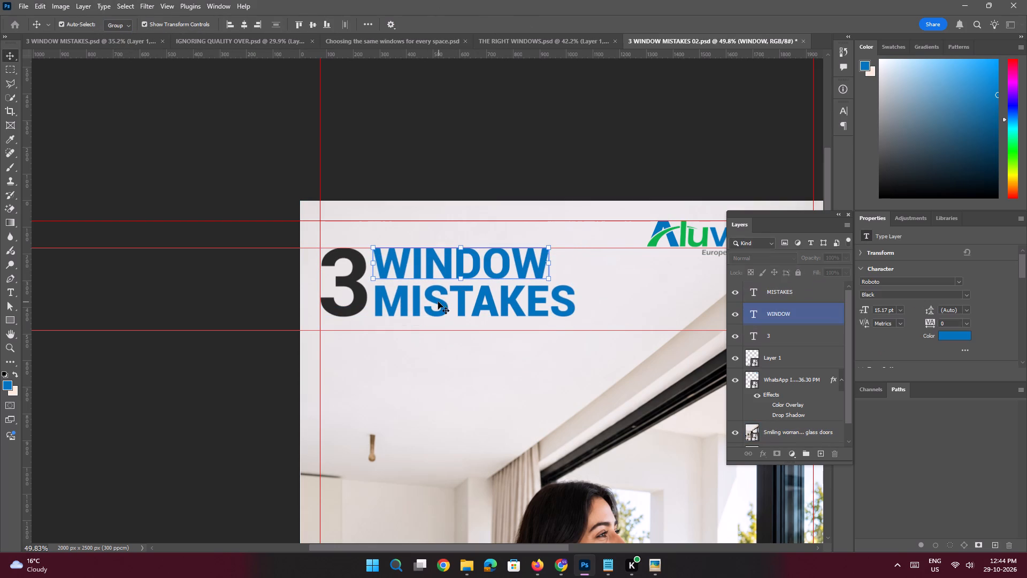
{"action": "left_click", "coordinate": [435, 296], "text": "shift"}
{"action": "left_click", "coordinate": [357, 288], "text": "shift"}
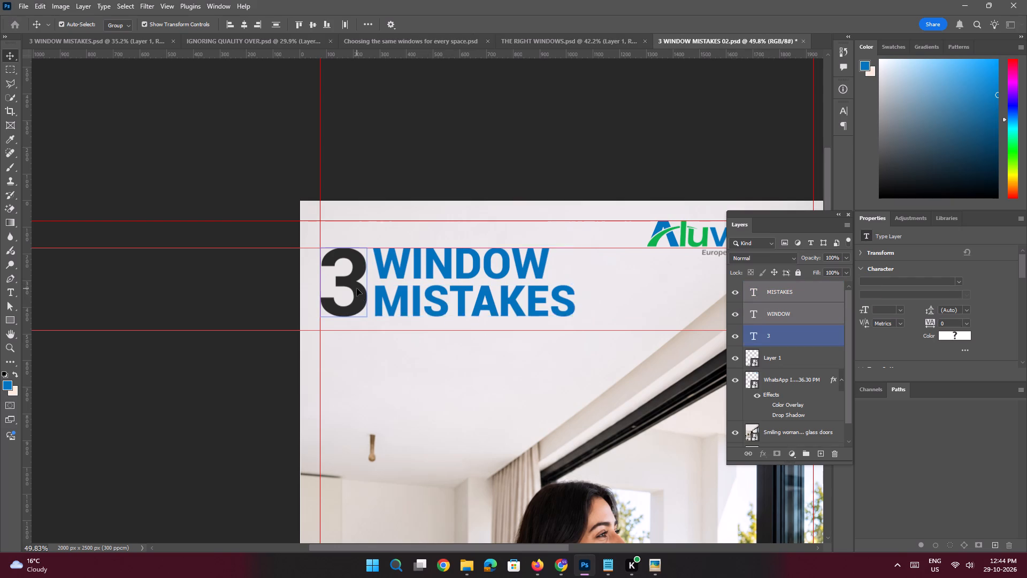
{"action": "key", "text": "ctrl+g"}
Move the headline group straight down so its bottom edge rests on the lower horizontal guide, and deselect it.
{"action": "left_click_drag", "start_coordinate": [402, 272], "coordinate": [402, 285], "text": "shift"}
{"action": "left_click", "coordinate": [235, 298]}
Switch to the Notepad slide text to look up the Slide 1 copy that follows the headline.
{"action": "key", "text": "space"}
{"action": "key", "text": "space"}
{"action": "key", "text": "space"}
{"action": "key", "text": "space"}
{"action": "key", "text": "space"}
{"action": "key", "text": "space"}
{"action": "key", "text": "space"}
{"action": "key", "text": "space"}
{"action": "key", "text": "space"}
{"action": "left_click_drag", "start_coordinate": [428, 317], "coordinate": [386, 147]}
{"action": "left_click_drag", "start_coordinate": [390, 147], "coordinate": [405, 176], "text": "ctrl"}
{"action": "left_click_drag", "start_coordinate": [443, 173], "coordinate": [444, 185]}
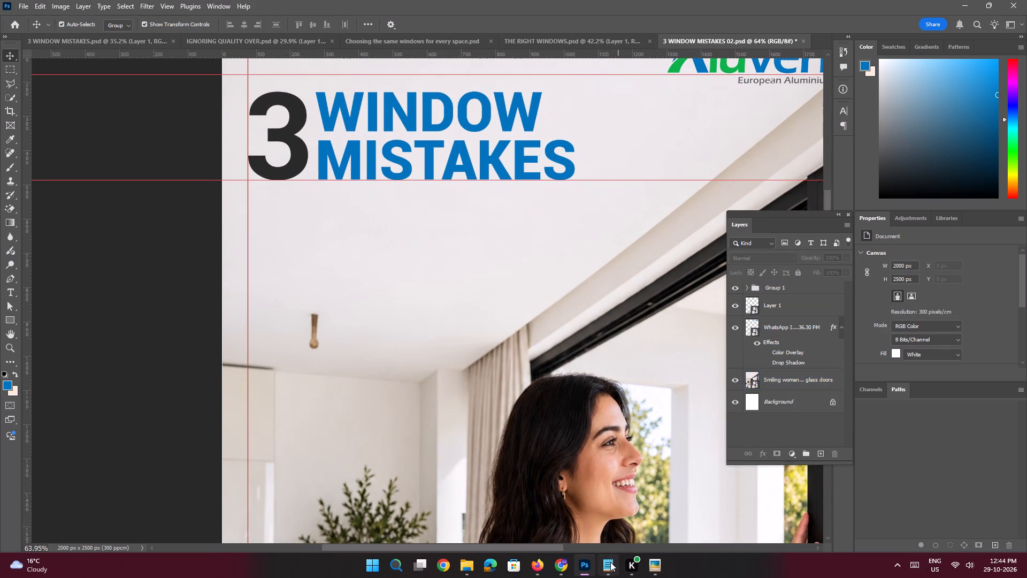
{"action": "left_click", "coordinate": [610, 562]}
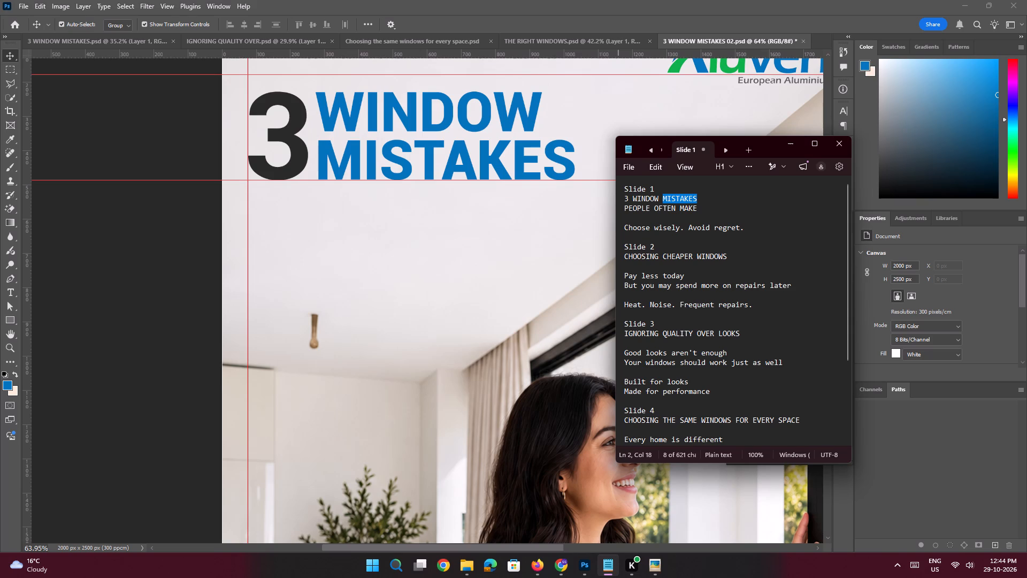
{"action": "scroll", "coordinate": [725, 374], "scroll_direction": "up", "scroll_amount": 9}
{"action": "left_click", "coordinate": [787, 143]}
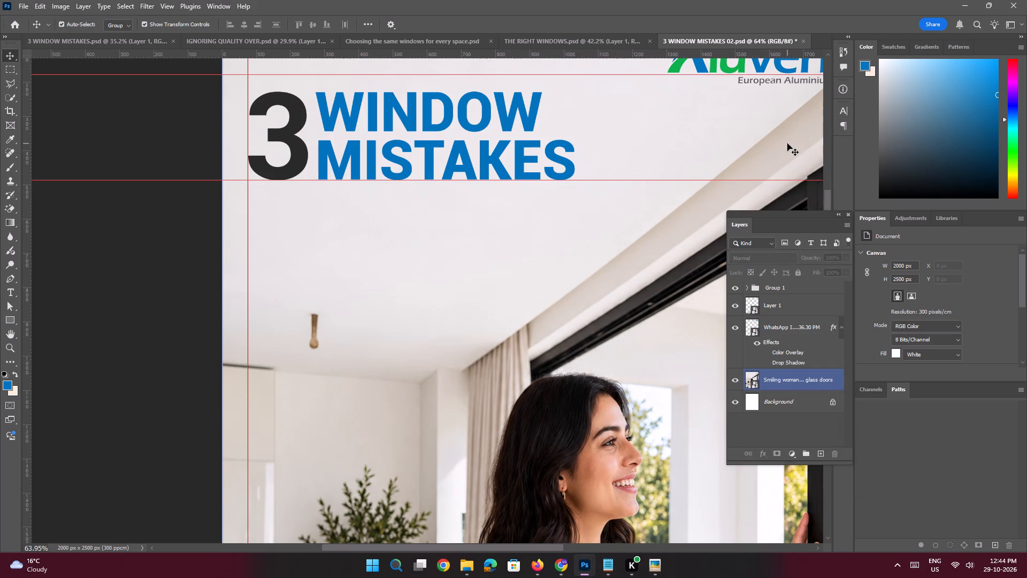
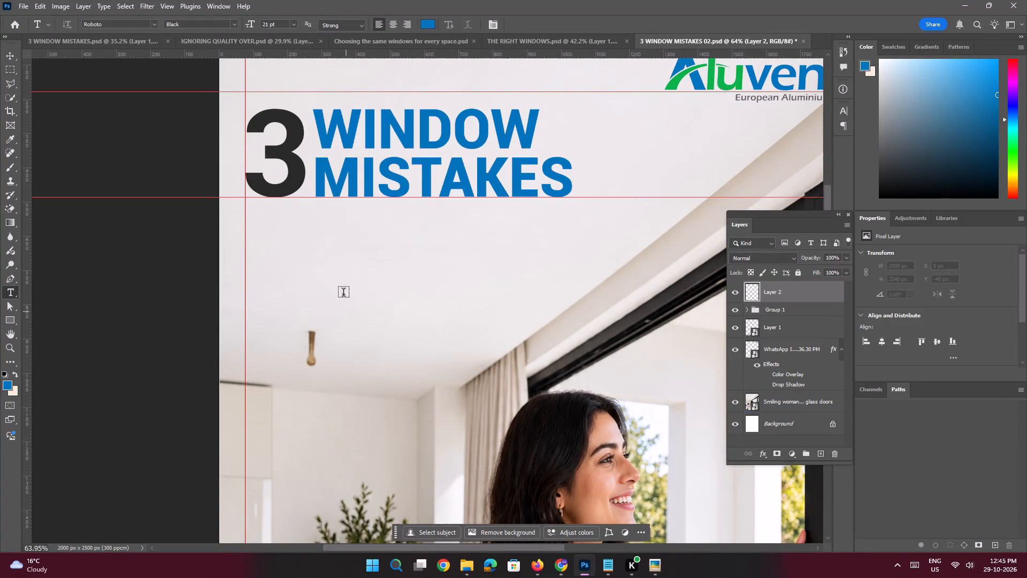
Add a text line reading "people often make" just below the "3 WINDOW MISTAKES" headline.
{"action": "left_click", "coordinate": [306, 255]}
{"action": "key", "text": "ctrl+v"}
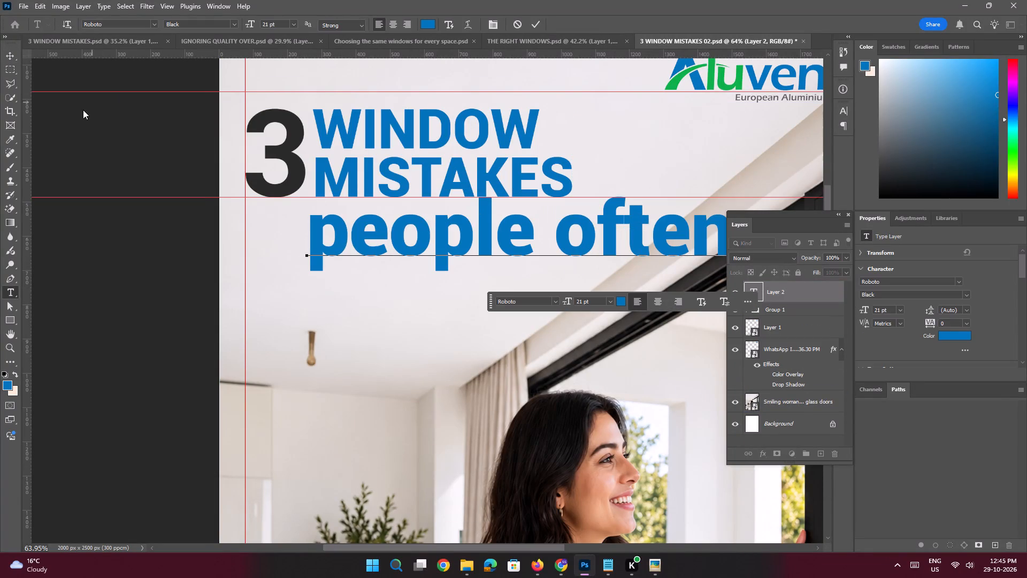
{"action": "left_click", "coordinate": [6, 57]}
Restyle the "people often make" text with the Regular weight and the dark grey colour #282828.
{"action": "left_click", "coordinate": [968, 296]}
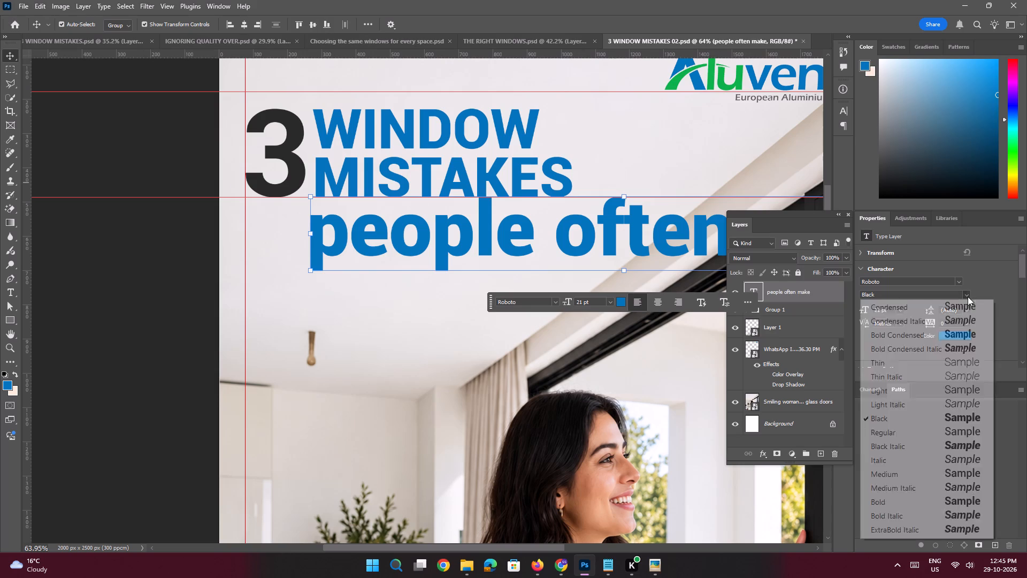
{"action": "left_click", "coordinate": [893, 430]}
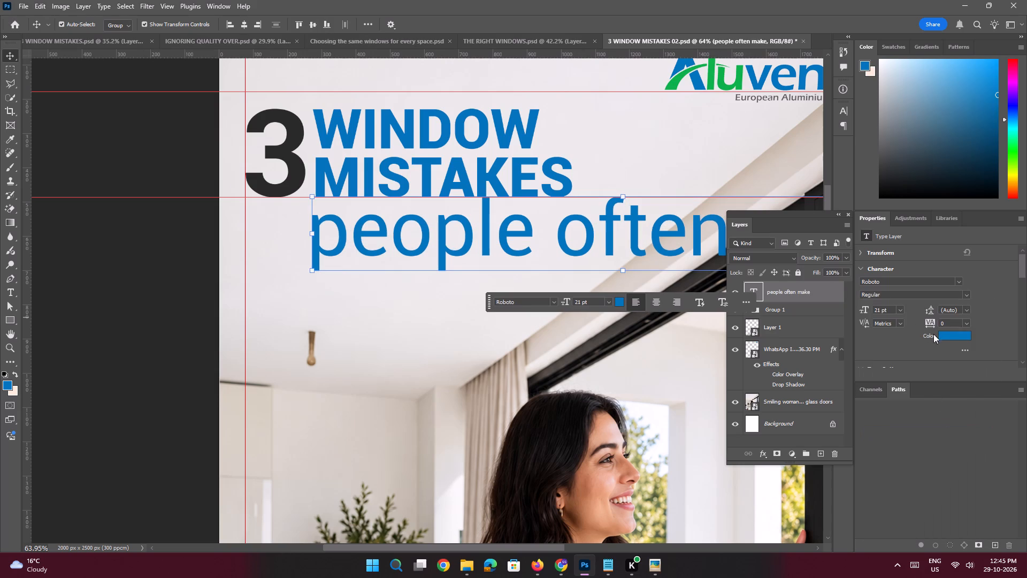
{"action": "left_click", "coordinate": [947, 338]}
{"action": "left_click_drag", "start_coordinate": [748, 422], "coordinate": [583, 431]}
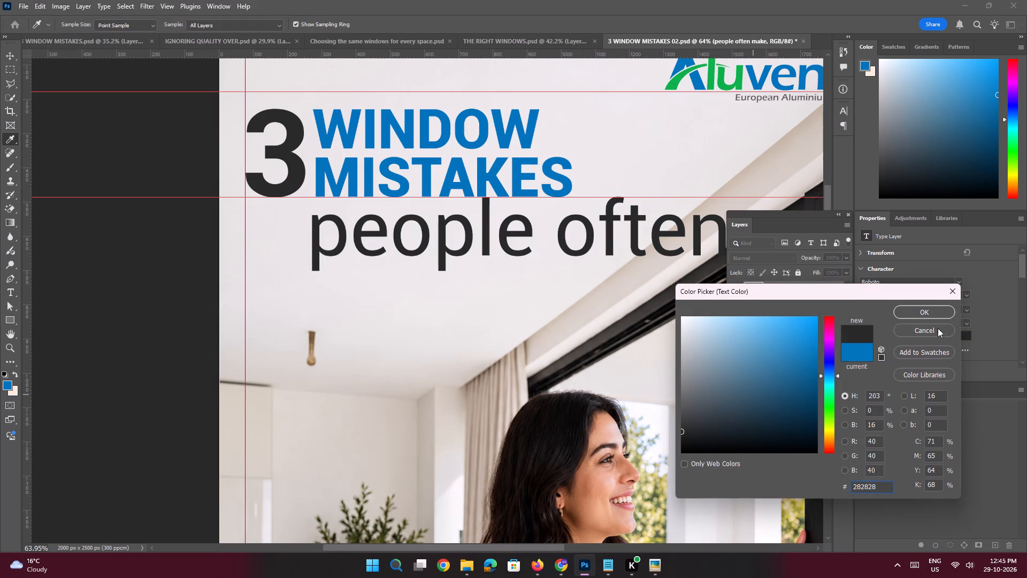
Apply dark grey #282828 as the text colour of the "people often make" line.
{"action": "left_click", "coordinate": [914, 311]}
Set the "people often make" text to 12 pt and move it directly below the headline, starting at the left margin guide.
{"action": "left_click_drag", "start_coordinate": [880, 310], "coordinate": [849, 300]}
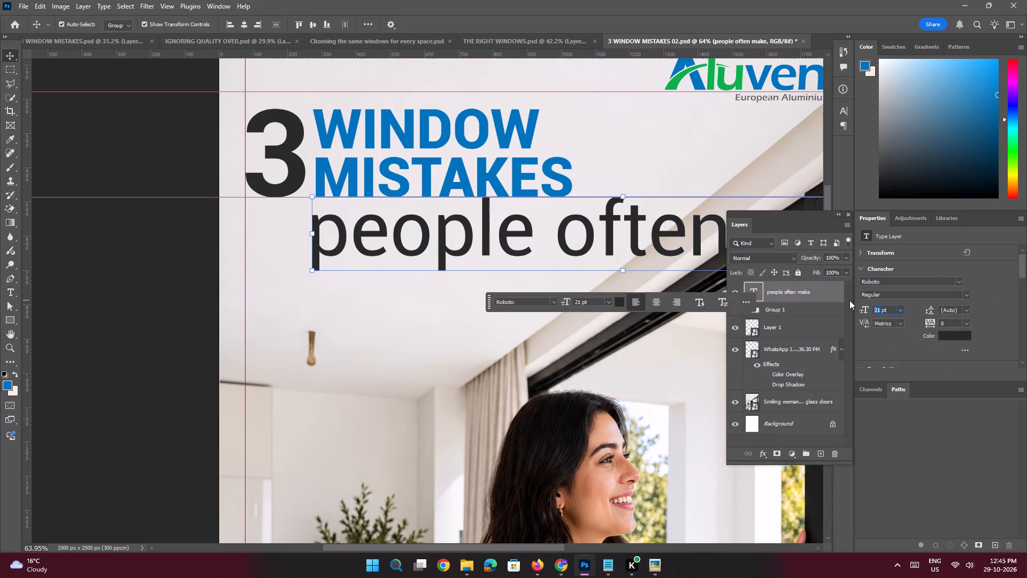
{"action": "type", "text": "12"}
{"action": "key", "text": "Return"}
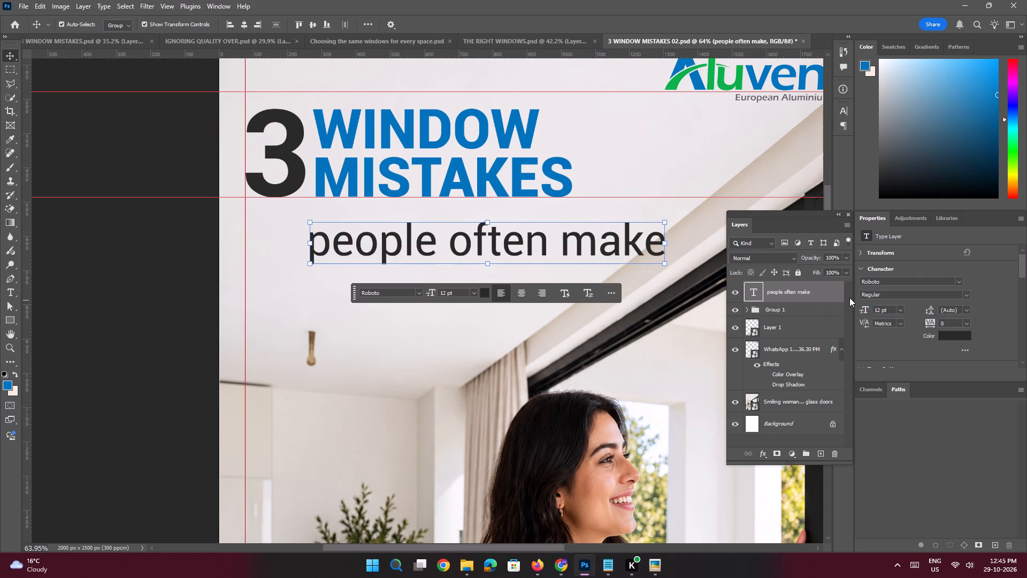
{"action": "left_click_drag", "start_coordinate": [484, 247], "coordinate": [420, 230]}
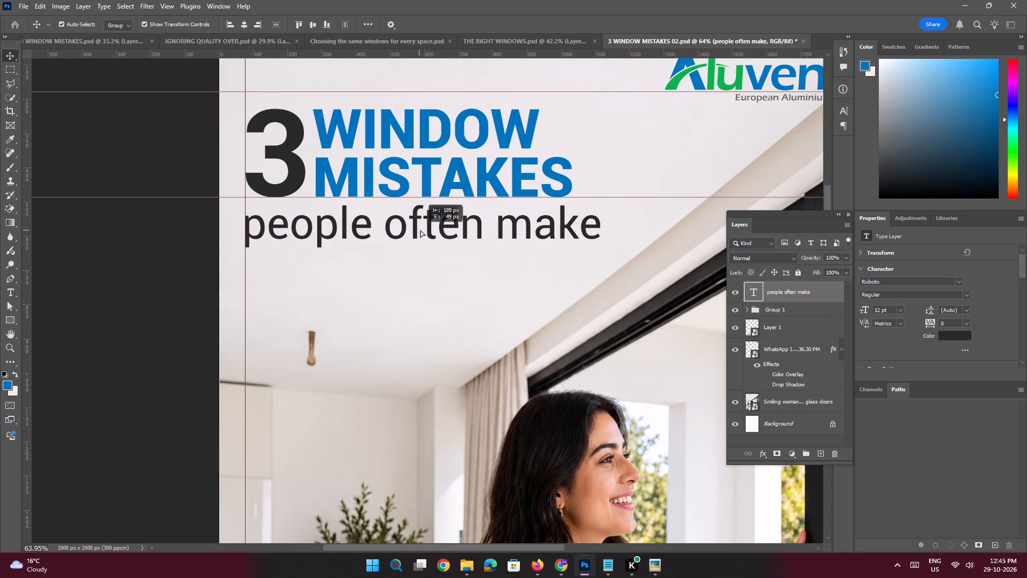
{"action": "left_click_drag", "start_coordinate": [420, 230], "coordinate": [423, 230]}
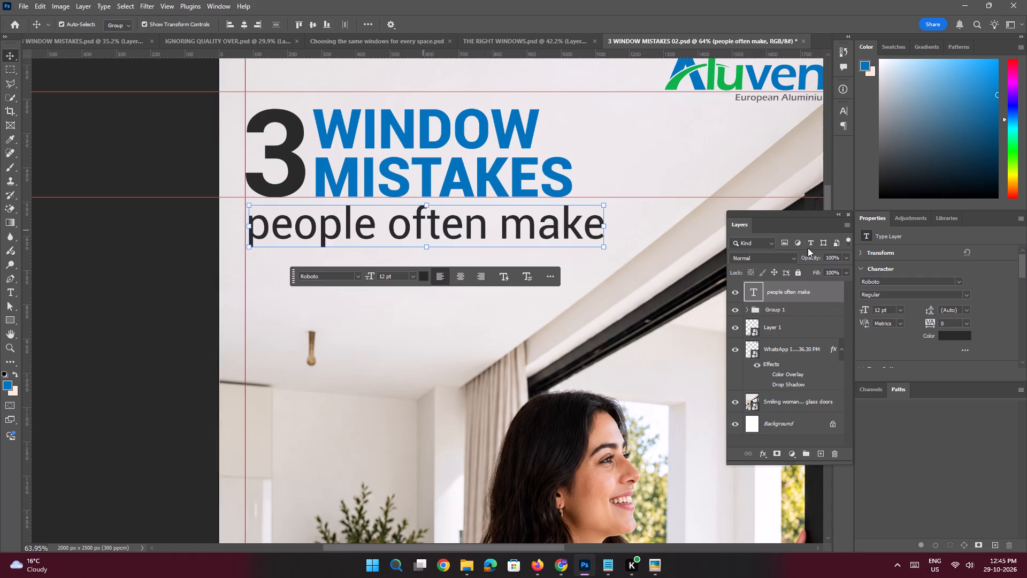
Set the "people often make" text to 10 pt and place it just below MISTAKES, aligned with that word's left edge.
{"action": "left_click_drag", "start_coordinate": [882, 312], "coordinate": [848, 299]}
{"action": "left_click_drag", "start_coordinate": [848, 299], "coordinate": [847, 299]}
{"action": "type", "text": "10"}
{"action": "key", "text": "Return"}
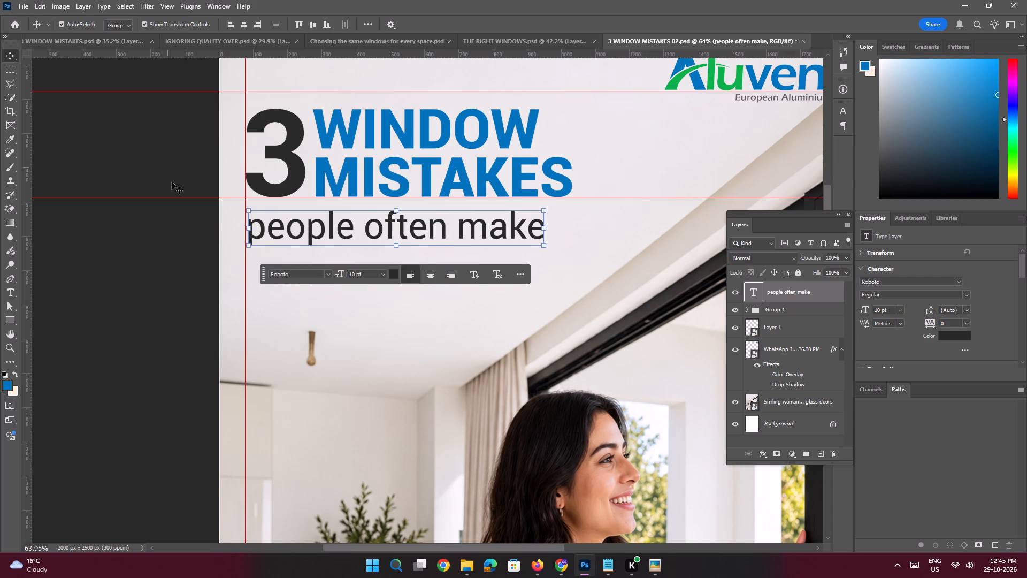
{"action": "left_click_drag", "start_coordinate": [309, 234], "coordinate": [317, 229]}
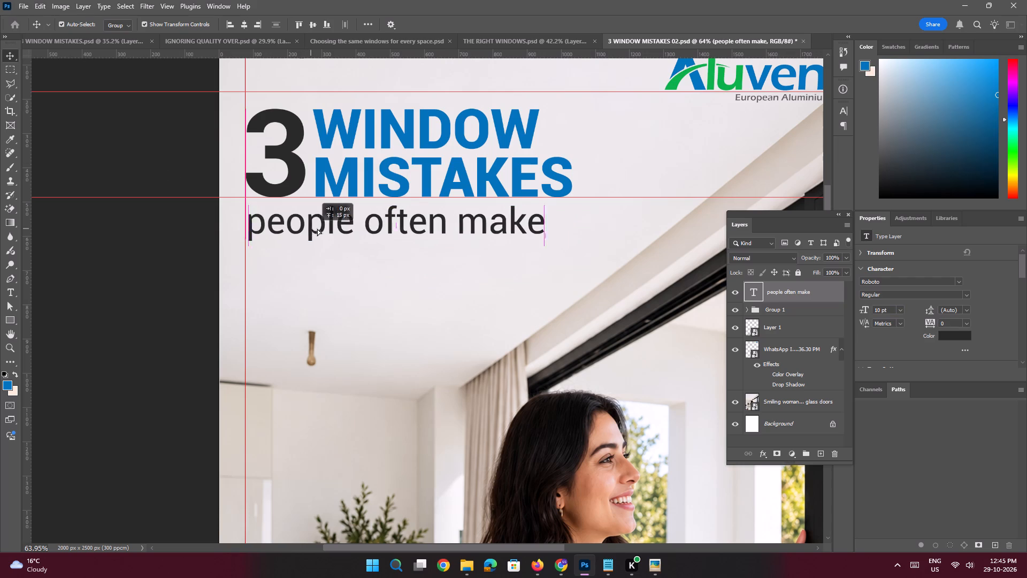
{"action": "left_click_drag", "start_coordinate": [317, 229], "coordinate": [378, 227]}
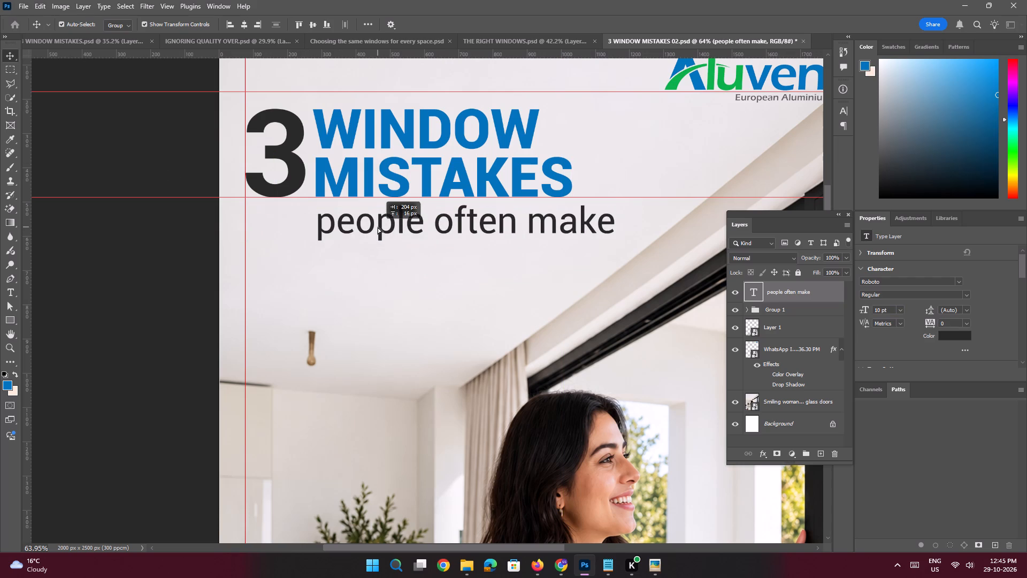
{"action": "left_click_drag", "start_coordinate": [378, 227], "coordinate": [377, 227]}
Switch the Move tool's auto-select target to Layer so words inside the headline group can be picked individually.
{"action": "key", "text": "space"}
{"action": "key", "text": "space"}
{"action": "key", "text": "space"}
{"action": "key", "text": "space"}
{"action": "key", "text": "space"}
{"action": "key", "text": "space"}
{"action": "key", "text": "space"}
{"action": "key", "text": "space"}
{"action": "left_click_drag", "start_coordinate": [450, 178], "coordinate": [444, 183]}
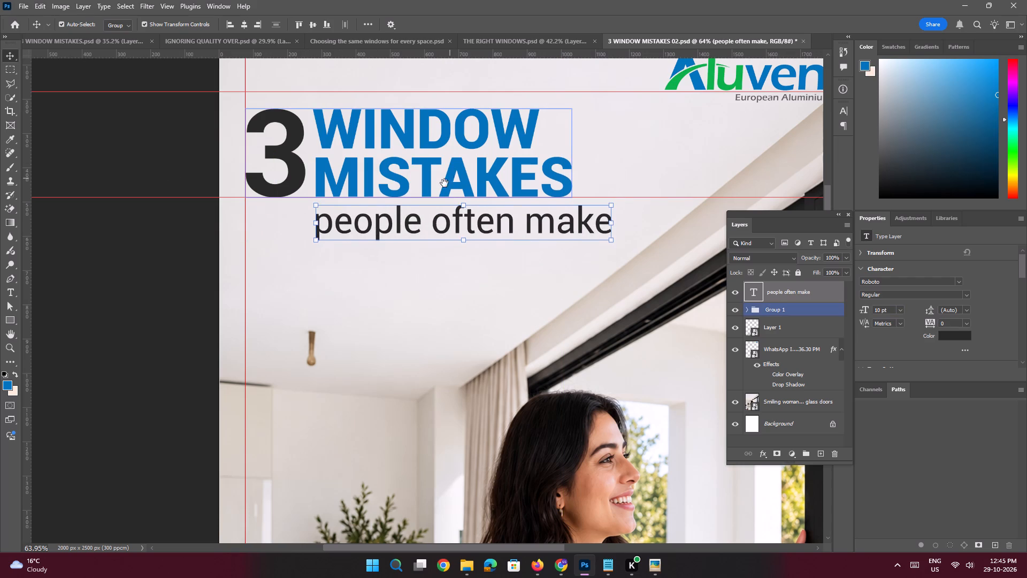
{"action": "left_click_drag", "start_coordinate": [444, 183], "coordinate": [434, 198]}
{"action": "left_click", "coordinate": [446, 194]}
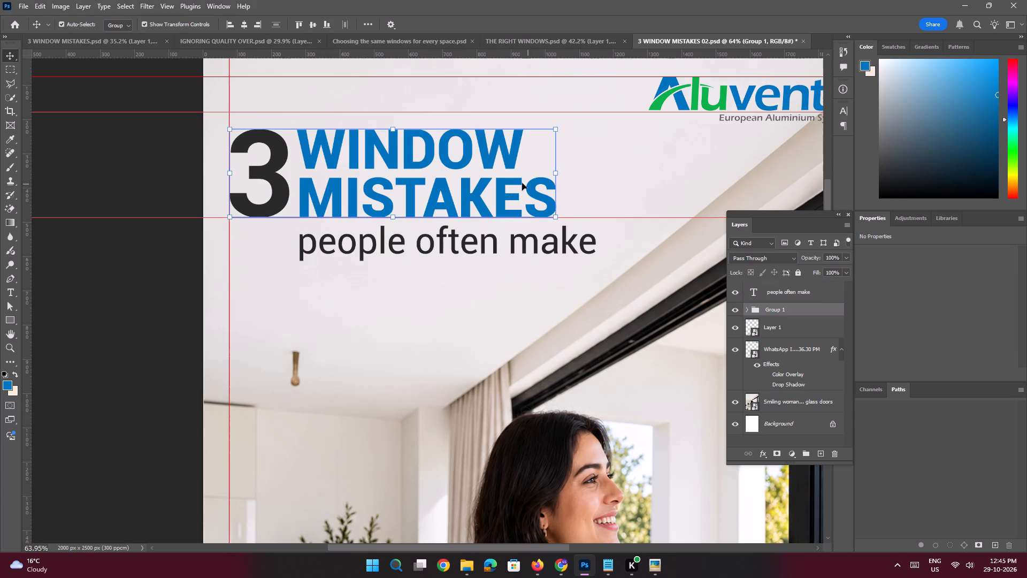
{"action": "left_click", "coordinate": [117, 26]}
{"action": "left_click", "coordinate": [117, 46]}
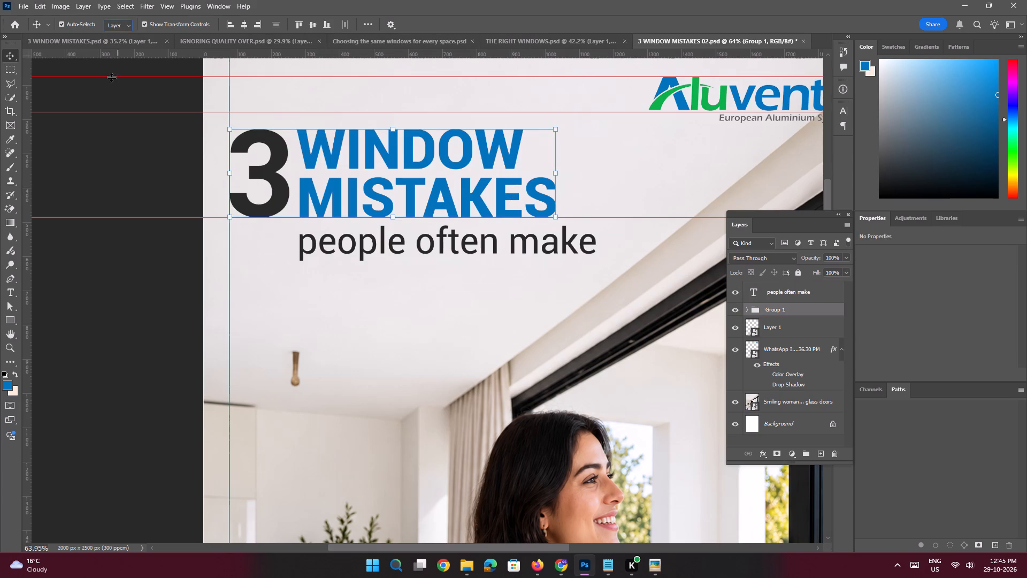
{"action": "left_click", "coordinate": [111, 77]}
Recolour the word MISTAKES to dark grey #2a2a2a, sampled from the large numeral 3.
{"action": "key", "text": "space"}
{"action": "left_click_drag", "start_coordinate": [419, 173], "coordinate": [432, 200], "text": "ctrl"}
{"action": "left_click", "coordinate": [375, 202]}
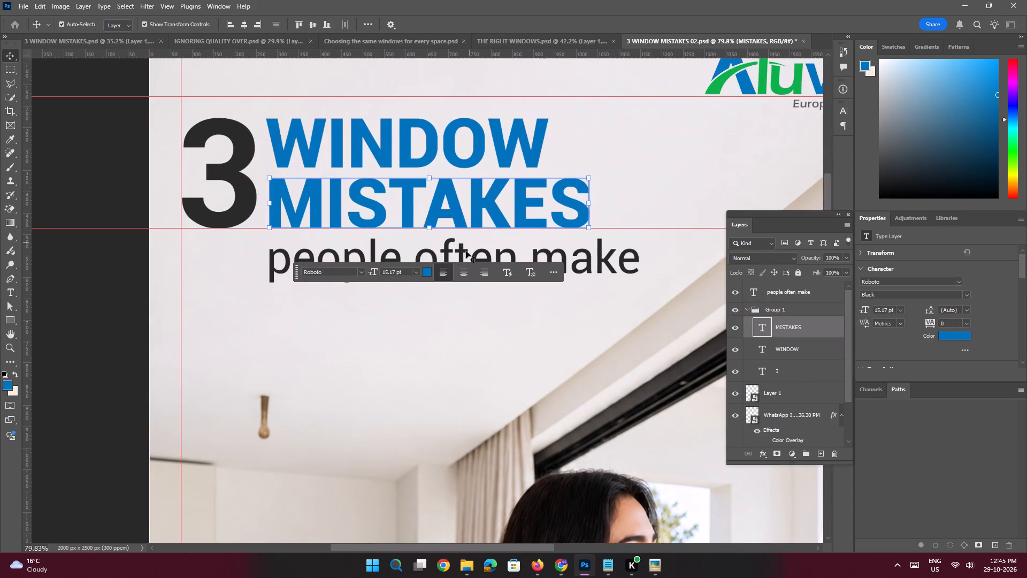
{"action": "left_click", "coordinate": [430, 272]}
{"action": "left_click", "coordinate": [219, 171]}
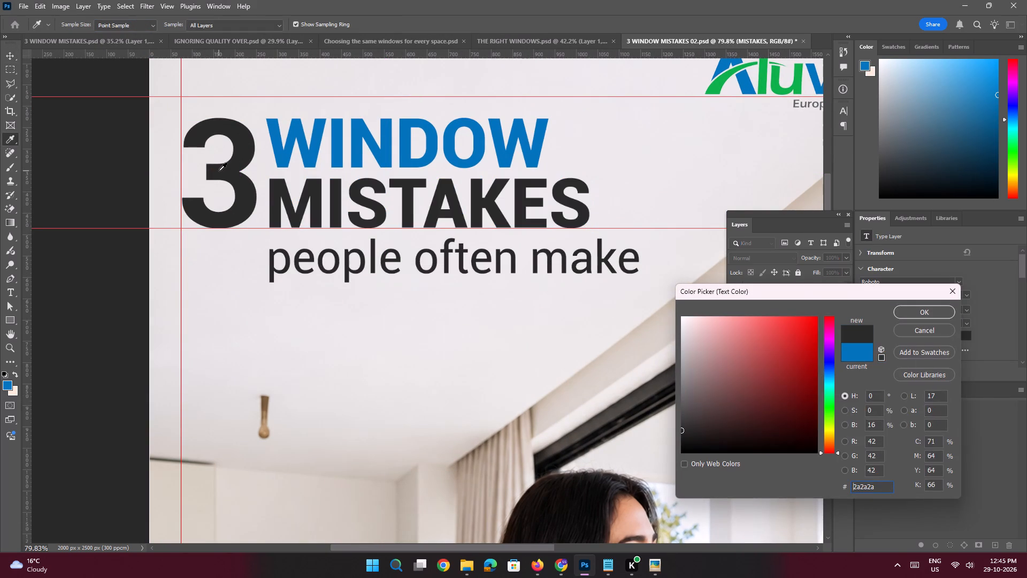
{"action": "key", "text": "Return"}
{"action": "key", "text": "Return"}
Review the headline block against the whole poster and check the Slide 1 copy in Notepad.
{"action": "key", "text": "space"}
{"action": "left_click_drag", "start_coordinate": [401, 203], "coordinate": [329, 181], "text": "ctrl"}
{"action": "left_click", "coordinate": [235, 323]}
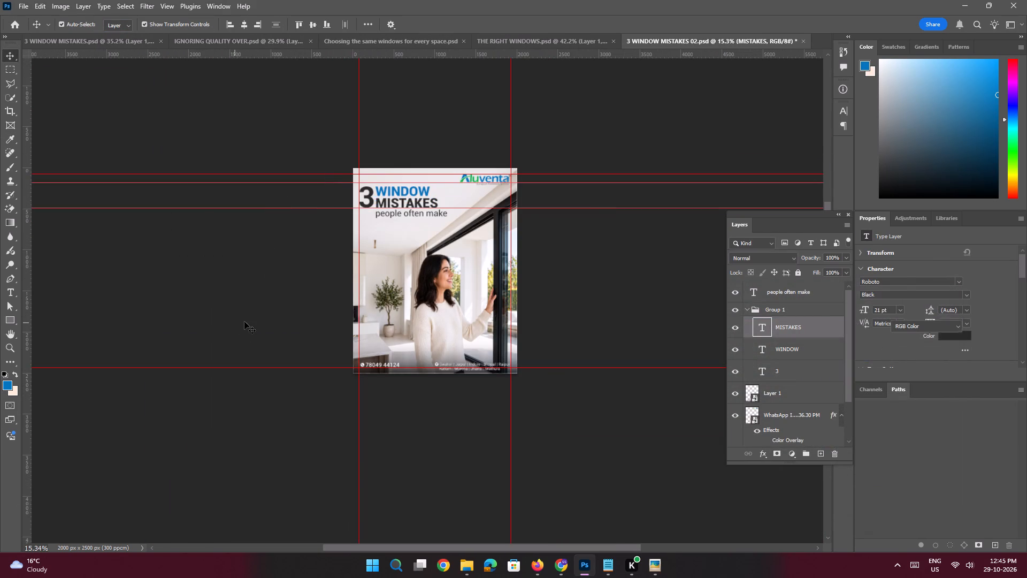
{"action": "key", "text": "space"}
{"action": "left_click_drag", "start_coordinate": [395, 194], "coordinate": [436, 308], "text": "ctrl"}
{"action": "left_click_drag", "start_coordinate": [508, 238], "coordinate": [473, 257]}
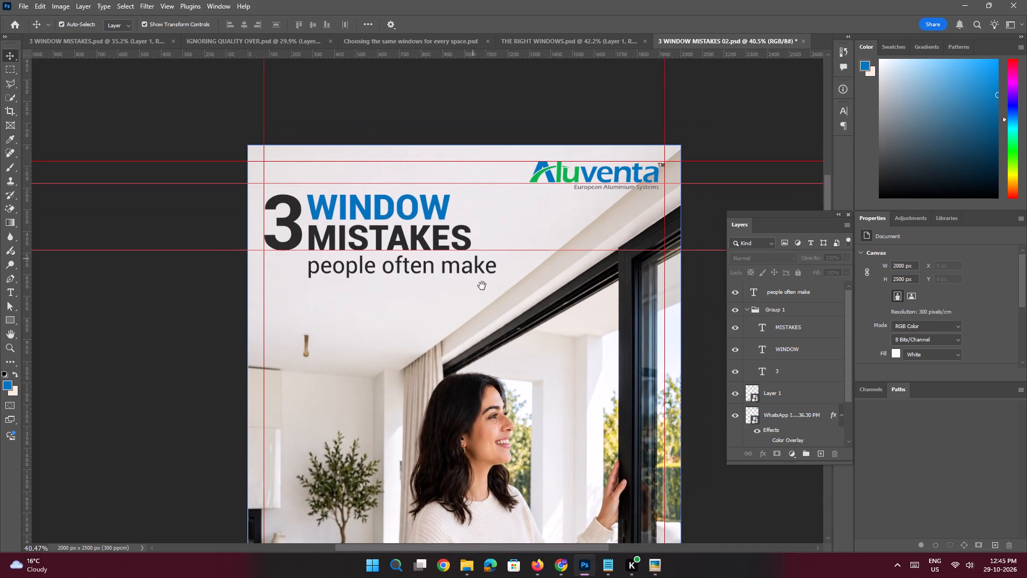
{"action": "left_click", "coordinate": [615, 556]}
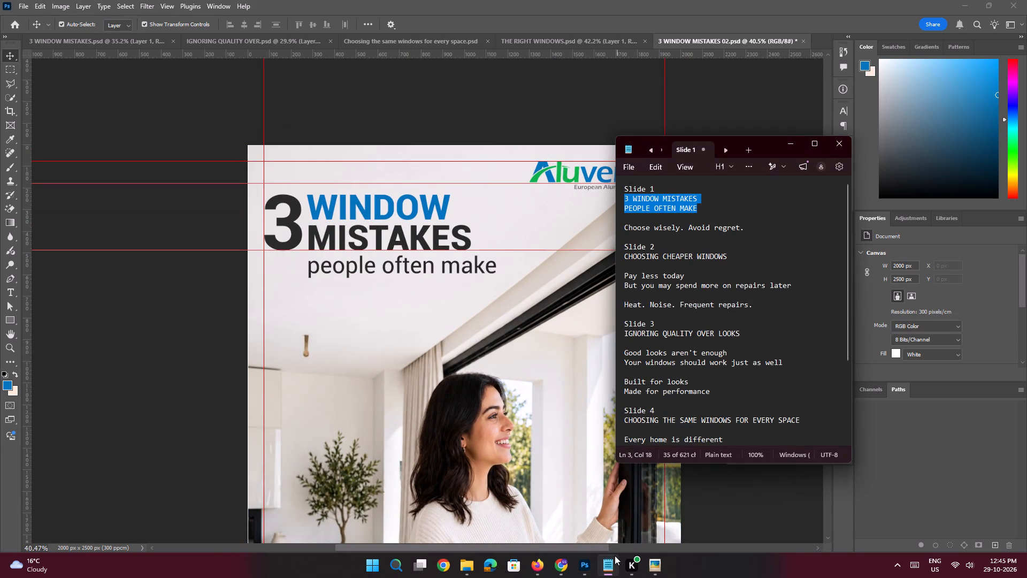
{"action": "left_click", "coordinate": [615, 556]}
{"action": "key", "text": "alt+Tab"}
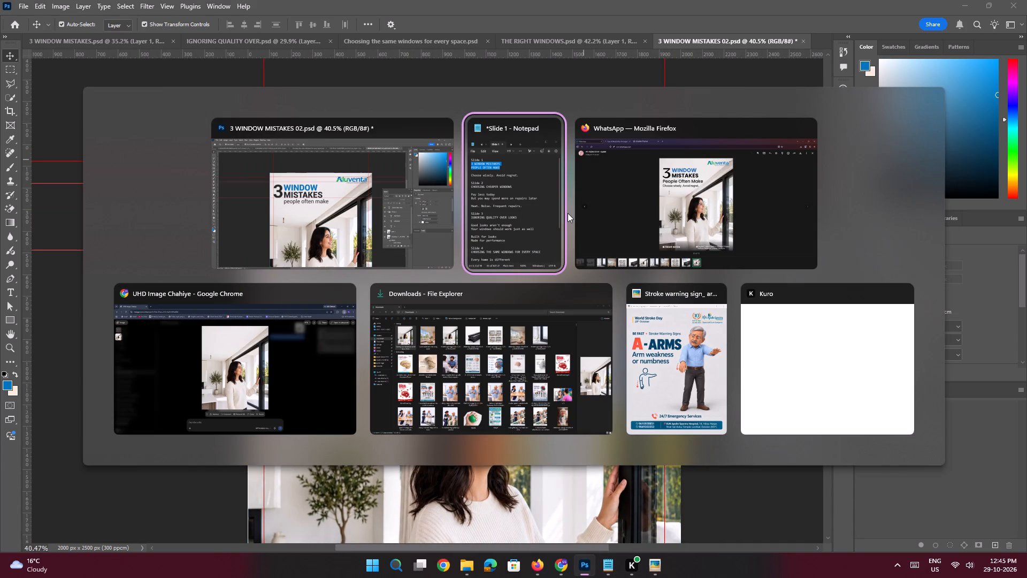
{"action": "left_click", "coordinate": [394, 220], "text": "alt"}
Add a new blank layer above the "people often make" text layer.
{"action": "key", "text": "ctrl+space"}
{"action": "key", "text": "ctrl+space"}
{"action": "key", "text": "ctrl+space"}
{"action": "key", "text": "ctrl+space"}
{"action": "key", "text": "ctrl+space"}
{"action": "key", "text": "ctrl+space"}
{"action": "key", "text": "ctrl+space"}
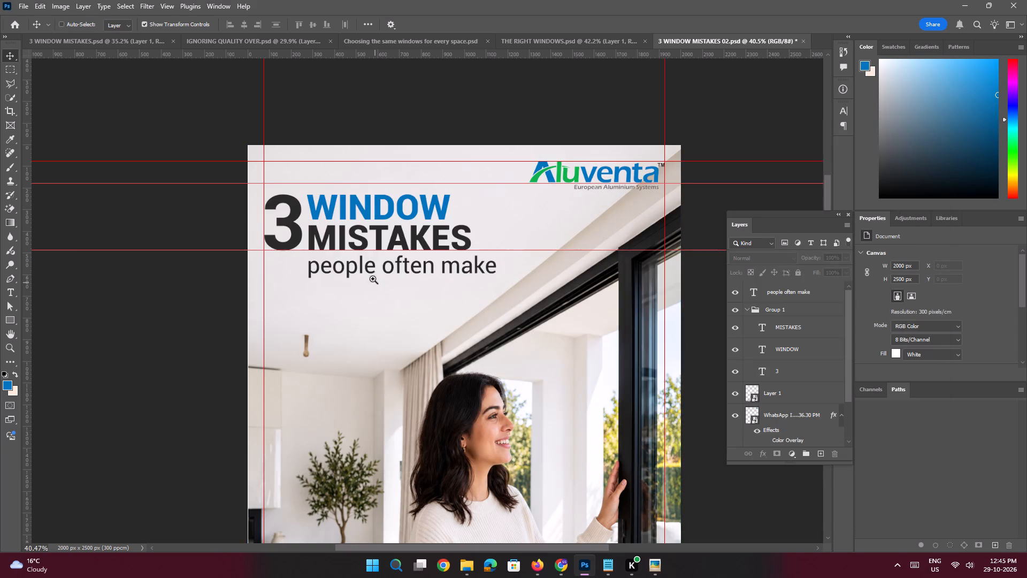
{"action": "left_click_drag", "start_coordinate": [373, 278], "coordinate": [393, 303], "text": "ctrl"}
{"action": "left_click", "coordinate": [384, 260]}
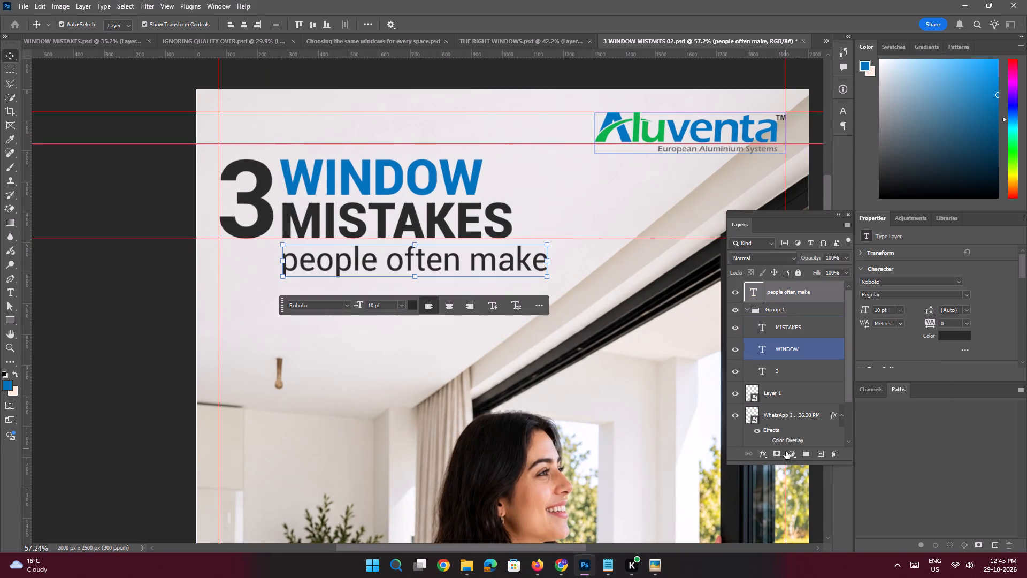
{"action": "left_click", "coordinate": [819, 455]}
Draw a blue filled rectangle without a stroke, about 871 × 99 px, below the "people often make" line.
{"action": "left_click", "coordinate": [16, 318]}
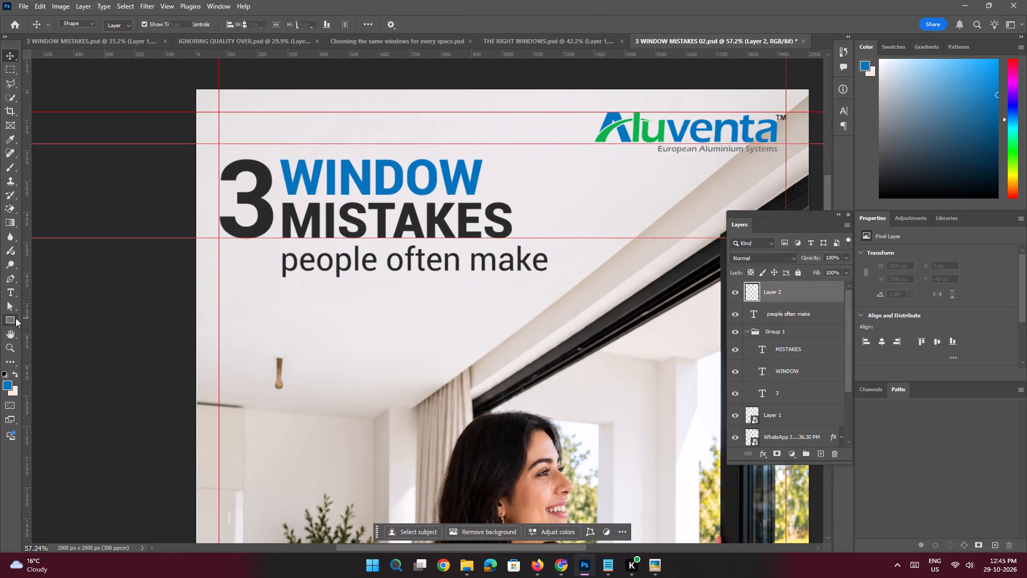
{"action": "key", "text": "space"}
{"action": "key", "text": "space"}
{"action": "key", "text": "space"}
{"action": "key", "text": "space"}
{"action": "key", "text": "space"}
{"action": "key", "text": "space"}
{"action": "key", "text": "space"}
{"action": "key", "text": "space"}
{"action": "key", "text": "space"}
{"action": "left_click_drag", "start_coordinate": [292, 191], "coordinate": [249, 123]}
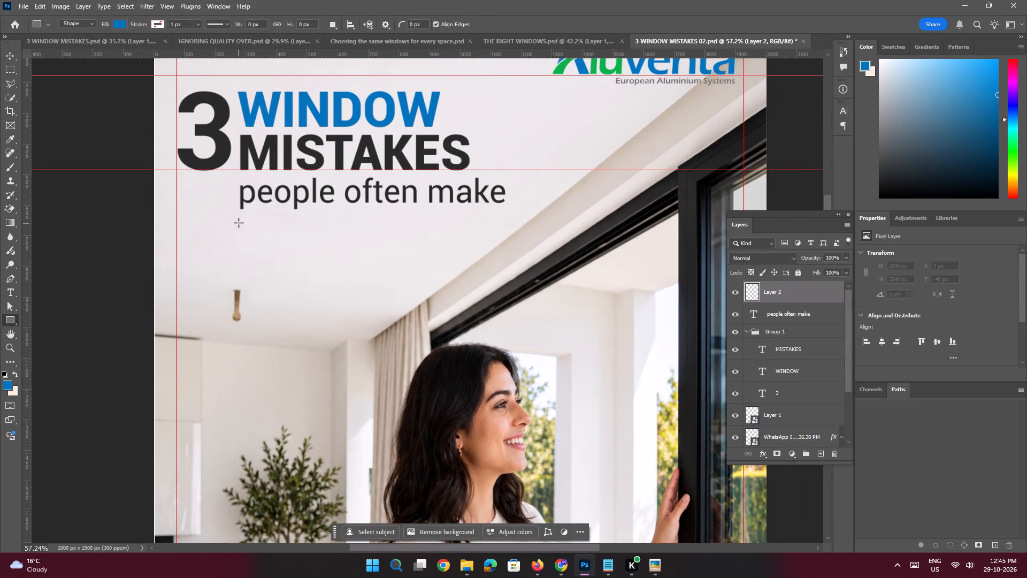
{"action": "left_click_drag", "start_coordinate": [237, 222], "coordinate": [503, 241]}
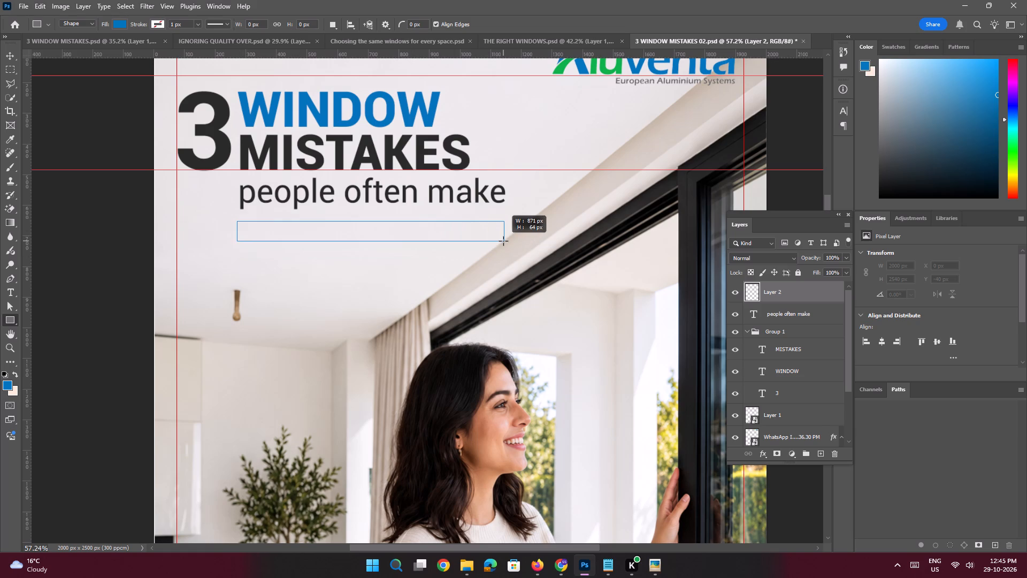
{"action": "left_click_drag", "start_coordinate": [503, 241], "coordinate": [503, 252]}
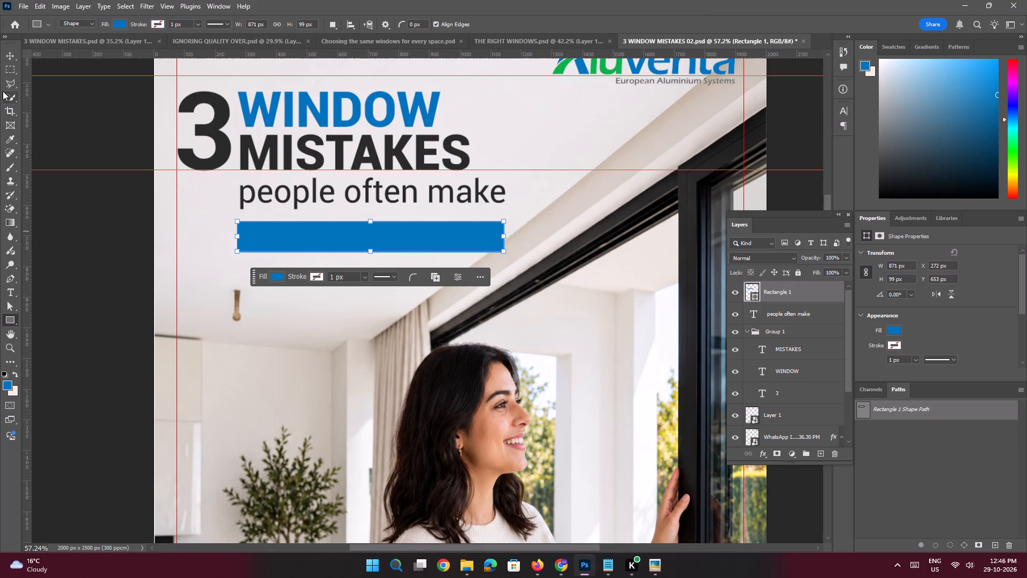
{"action": "left_click", "coordinate": [10, 56]}
{"action": "left_click", "coordinate": [79, 260]}
Select the blue rectangle and consult the Slide 1 copy in Notepad for the line that follows the headline.
{"action": "key", "text": "space"}
{"action": "left_click_drag", "start_coordinate": [380, 213], "coordinate": [393, 233], "text": "ctrl"}
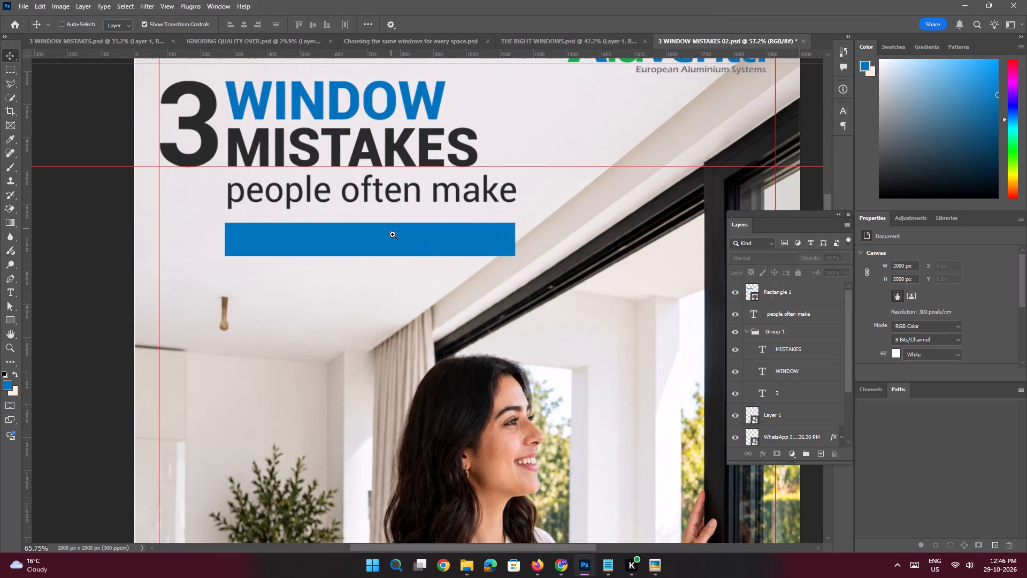
{"action": "left_click", "coordinate": [390, 243]}
{"action": "left_click", "coordinate": [608, 562]}
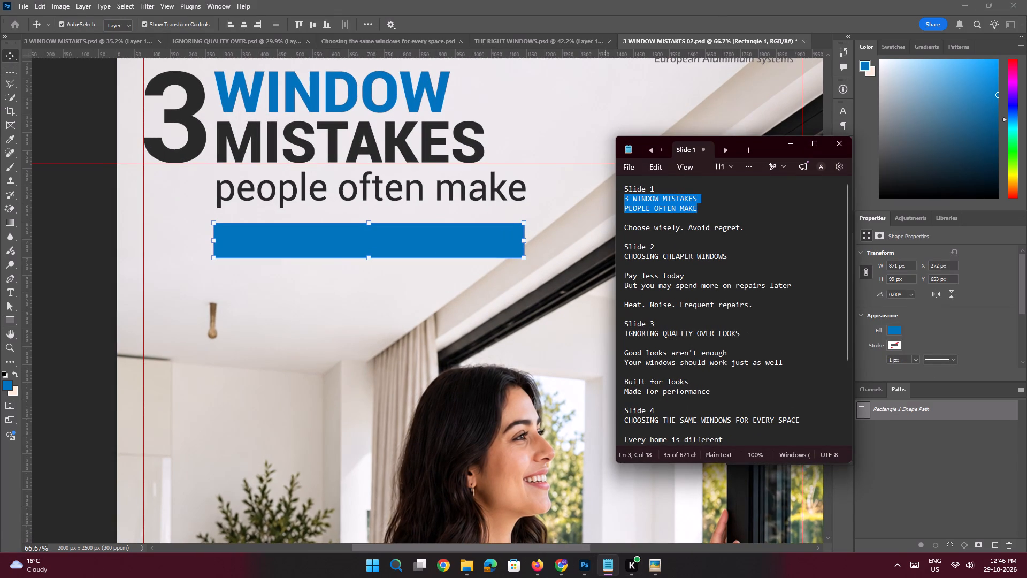
{"action": "left_click", "coordinate": [794, 142]}
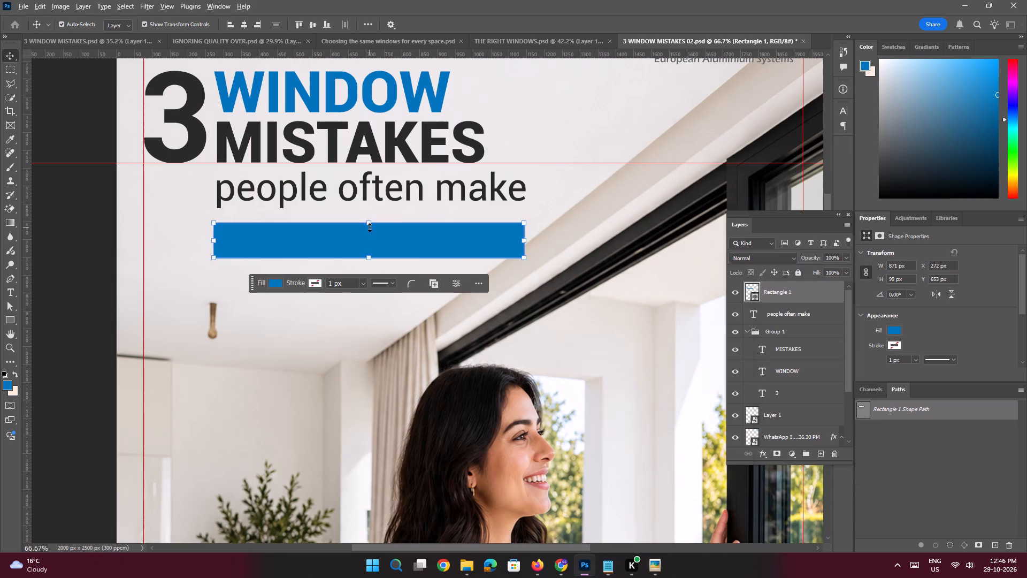
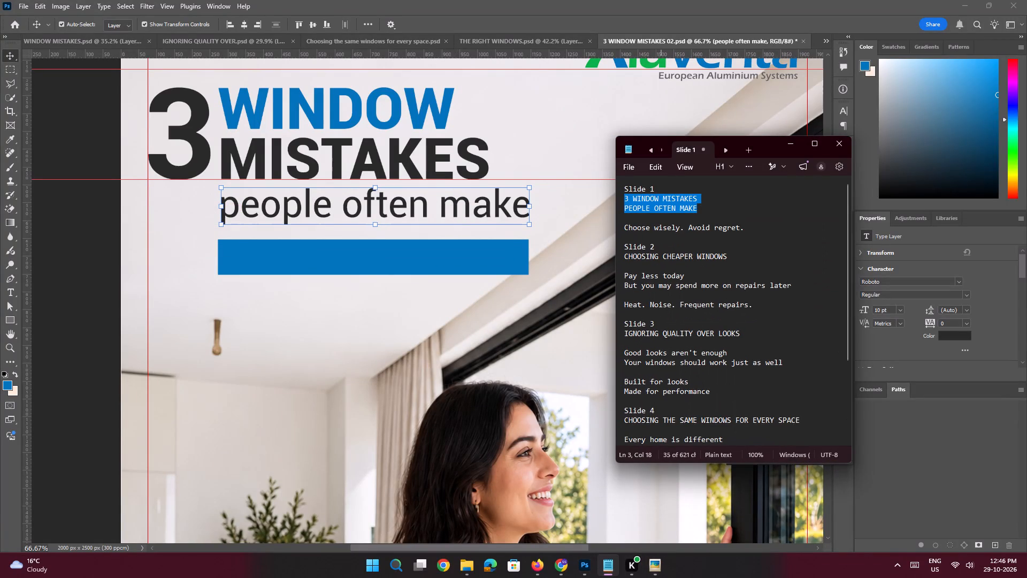
Copy "Choose wisely. Avoid regret." from the Notepad copy and add it as a new text layer over the blue rectangle.
{"action": "left_click_drag", "start_coordinate": [748, 223], "coordinate": [608, 226]}
{"action": "key", "text": "ctrl+c"}
{"action": "left_click", "coordinate": [791, 147]}
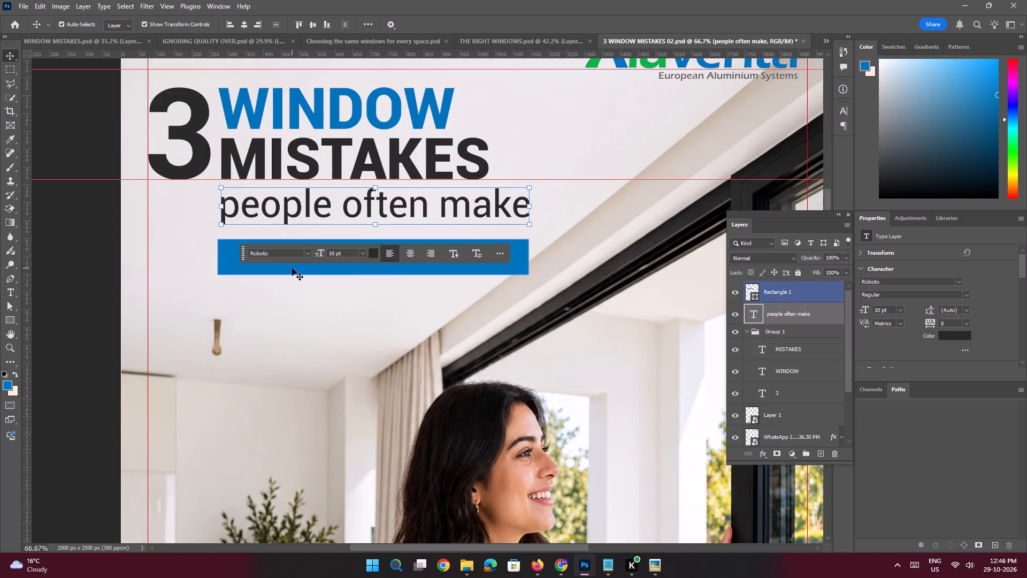
{"action": "left_click", "coordinate": [292, 268]}
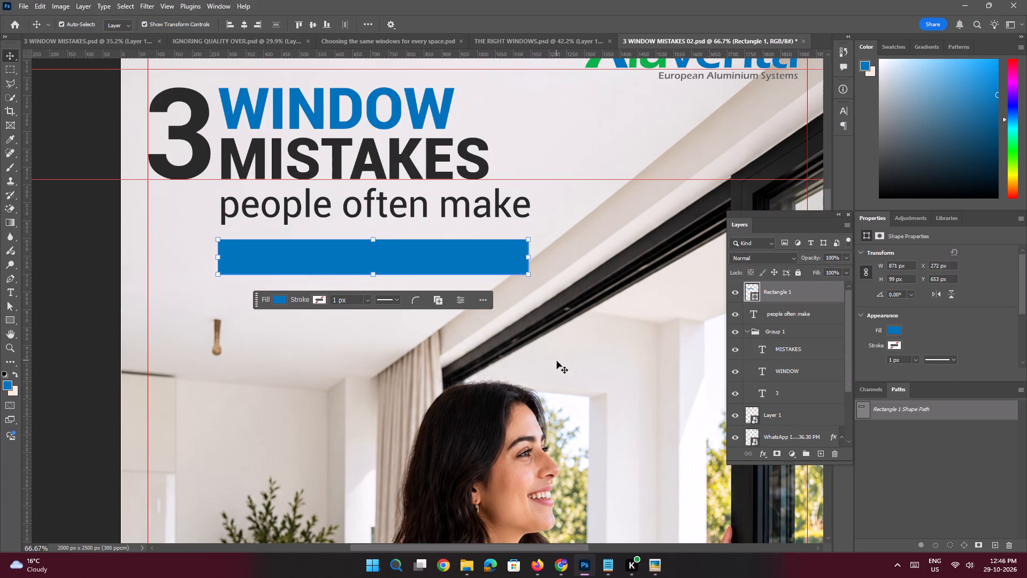
{"action": "left_click", "coordinate": [819, 454]}
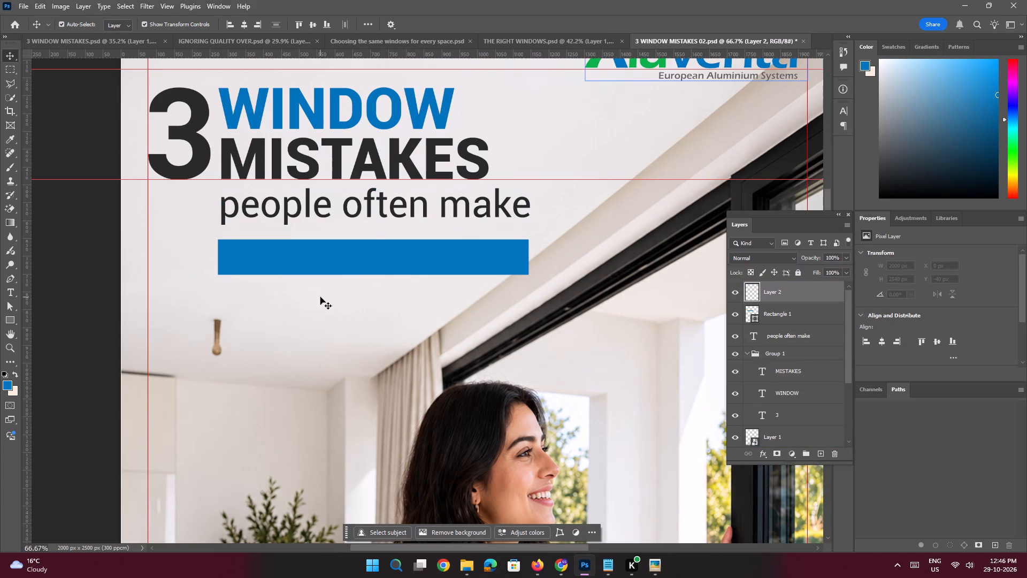
{"action": "key", "text": "t"}
{"action": "left_click", "coordinate": [252, 263]}
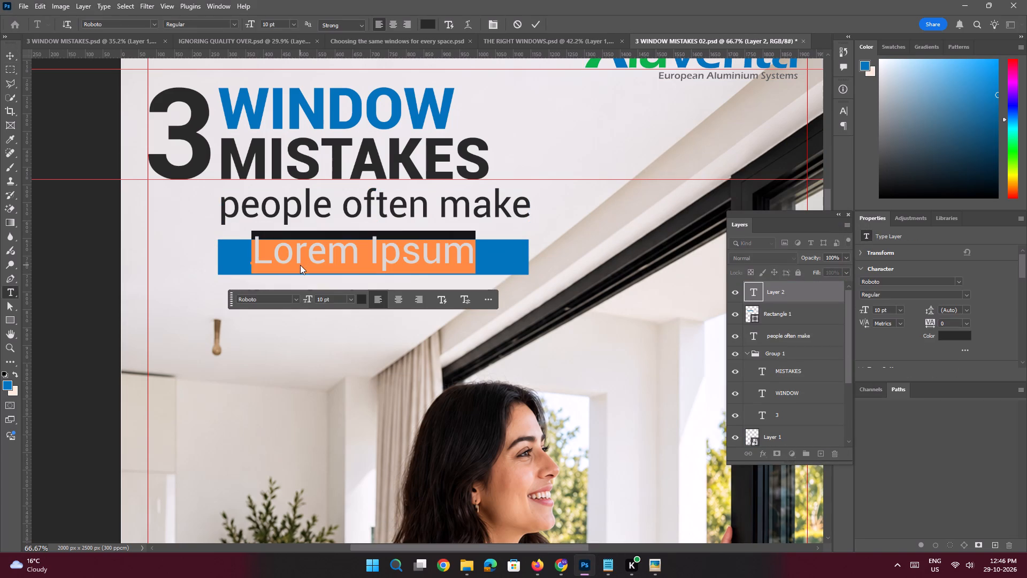
{"action": "key", "text": "ctrl+v"}
{"action": "left_click", "coordinate": [7, 60]}
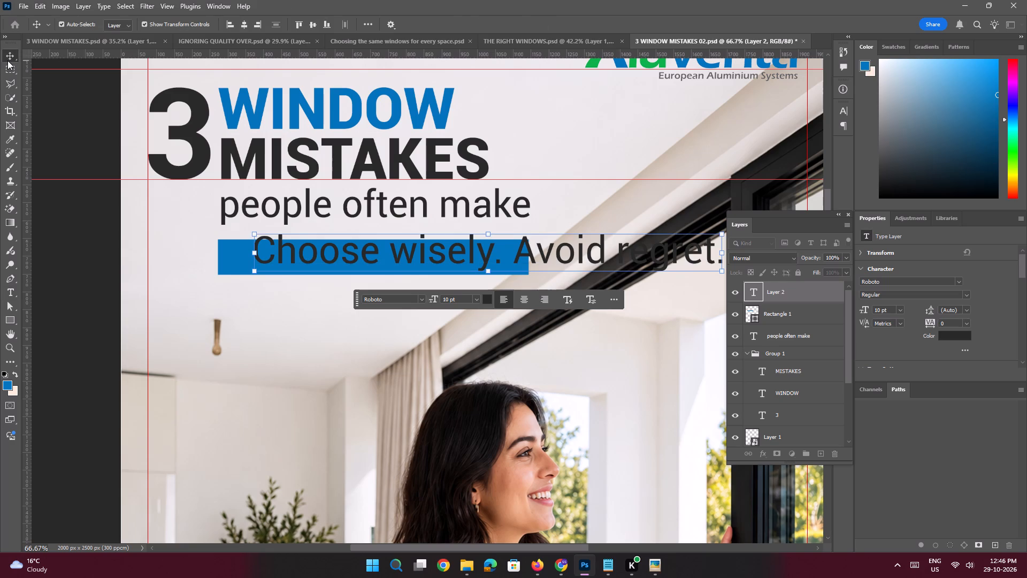
Change the "Choose wisely. Avoid regret." text colour to white.
{"action": "left_click", "coordinate": [949, 338]}
{"action": "left_click_drag", "start_coordinate": [782, 413], "coordinate": [780, 413]}
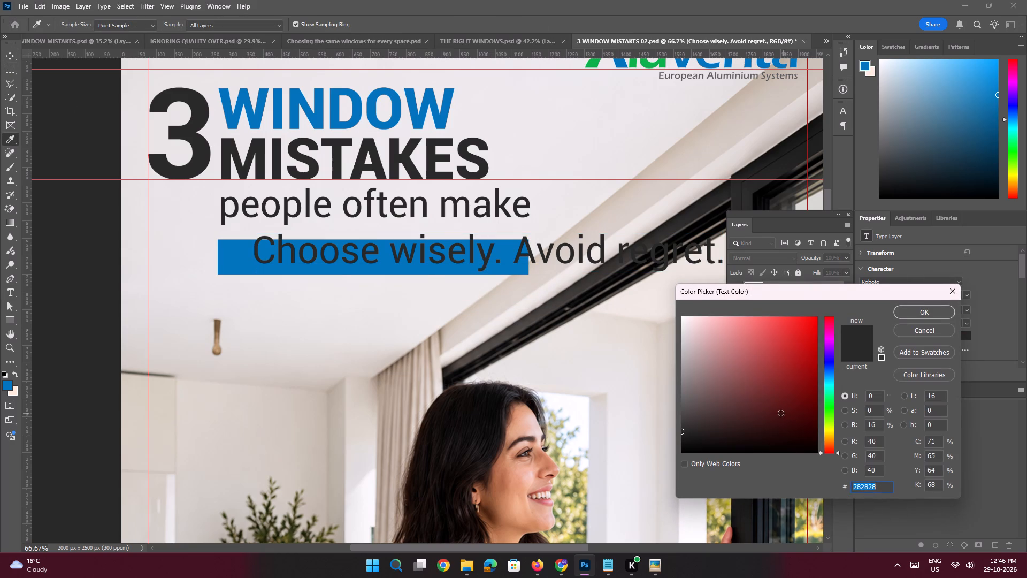
{"action": "left_click_drag", "start_coordinate": [780, 413], "coordinate": [586, 229]}
{"action": "key", "text": "Return"}
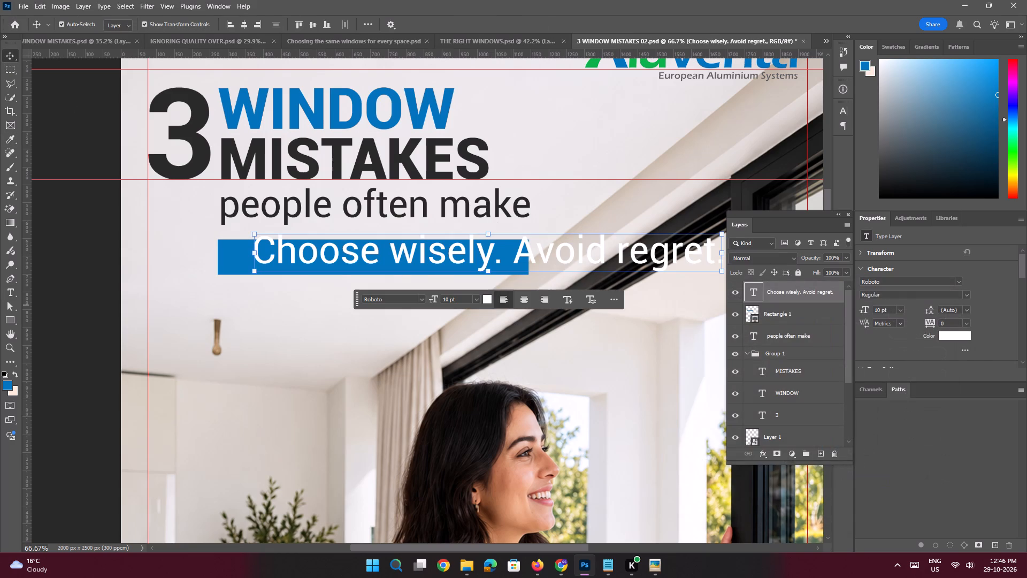
Set the "Choose wisely. Avoid regret." text to 7 pt and move it to start at the blue bar's left end.
{"action": "left_click_drag", "start_coordinate": [880, 310], "coordinate": [854, 294]}
{"action": "key", "text": "7"}
{"action": "key", "text": "Return"}
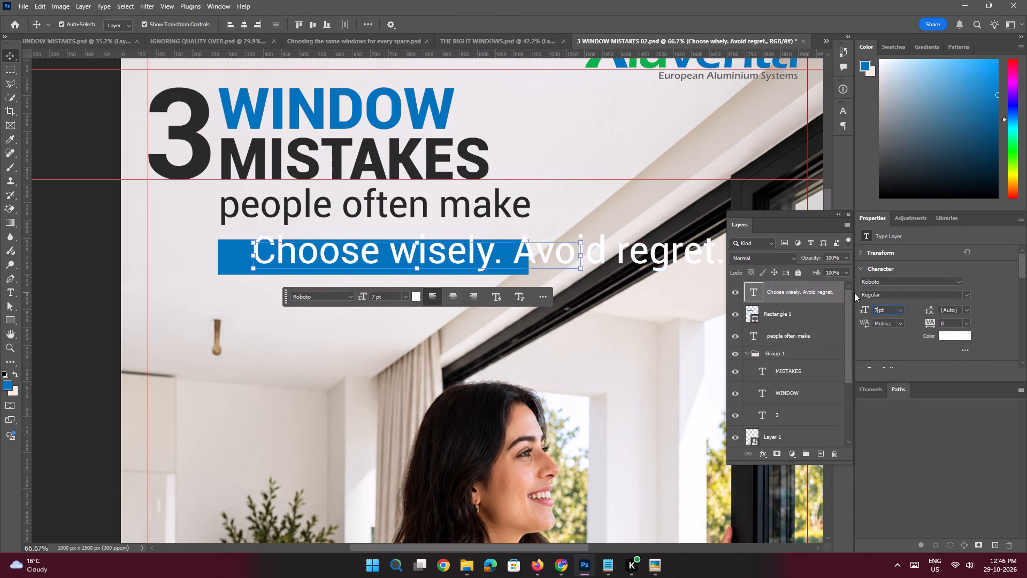
{"action": "left_click_drag", "start_coordinate": [346, 253], "coordinate": [315, 258]}
{"action": "left_click", "coordinate": [338, 206]}
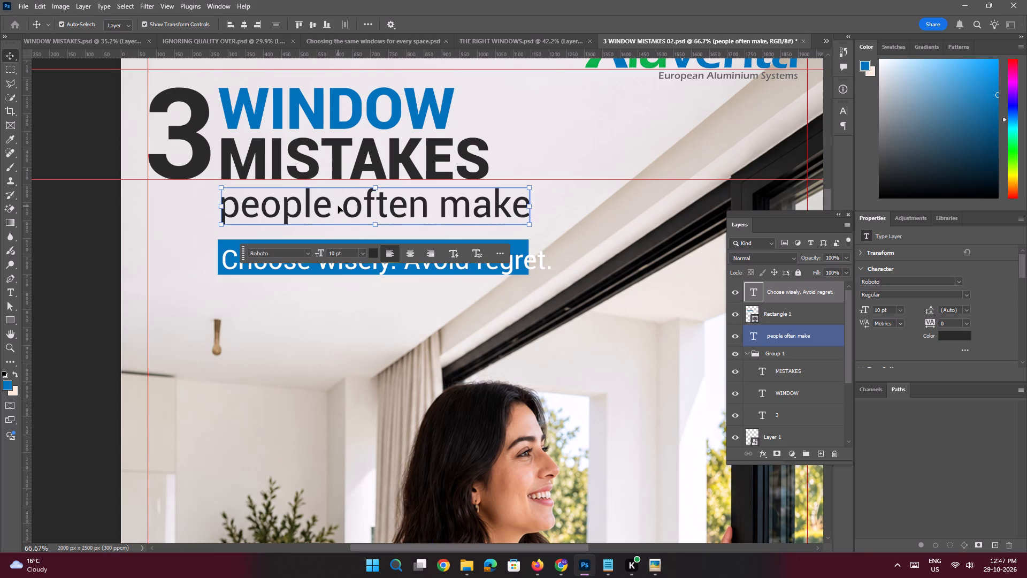
Set the "Choose wisely. Avoid regret." text size to 6 pt.
{"action": "left_click", "coordinate": [233, 267]}
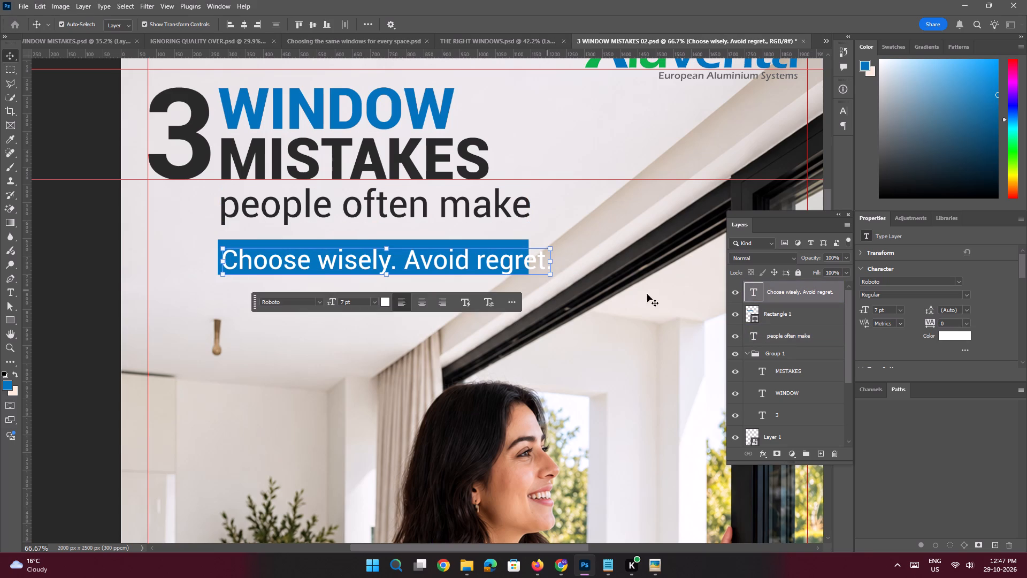
{"action": "left_click_drag", "start_coordinate": [879, 307], "coordinate": [869, 302]}
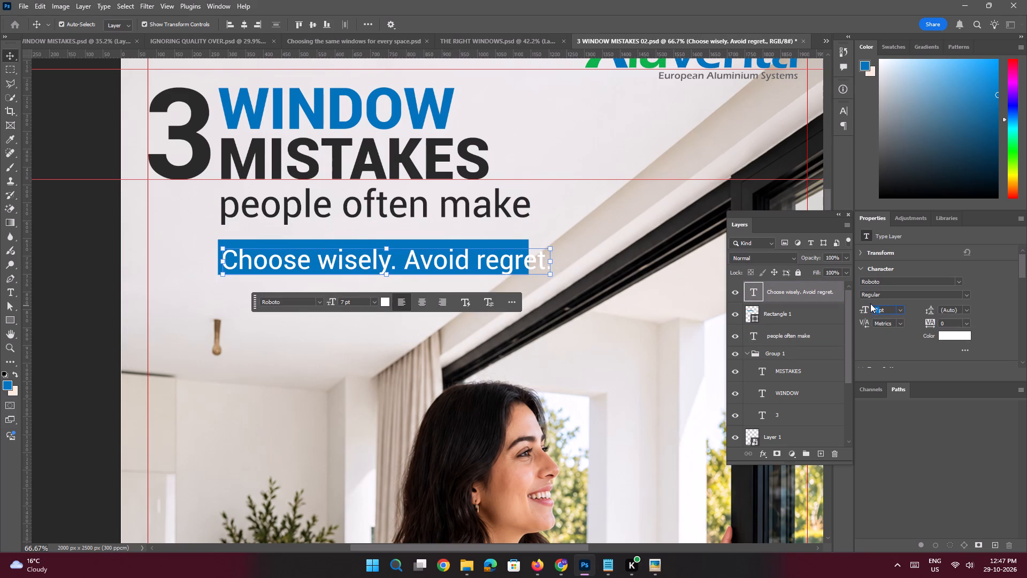
{"action": "key", "text": "6"}
{"action": "key", "text": "Return"}
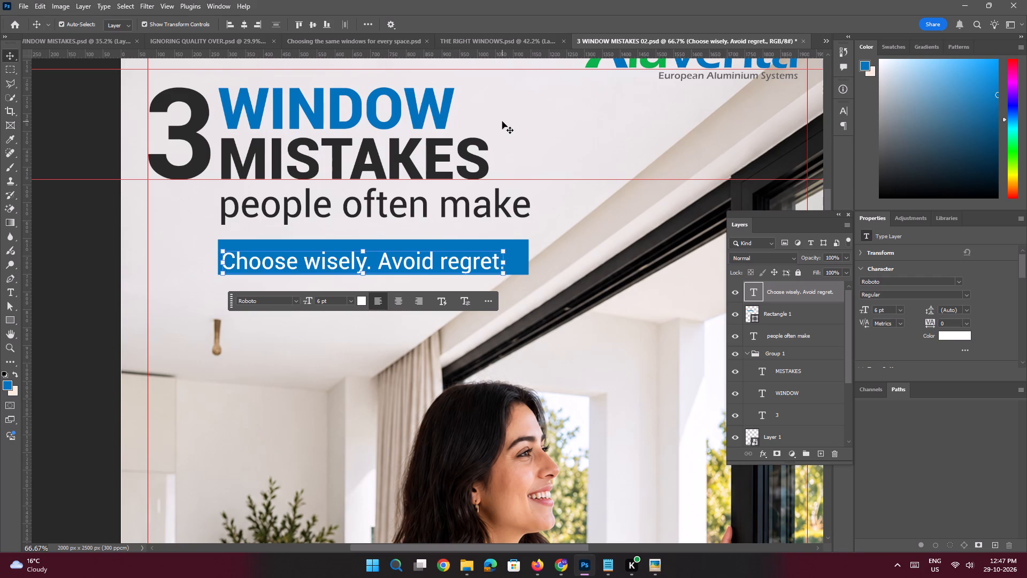
Centre the white line vertically in the blue bar, about 18 px from its top and bottom edges, with a small left inset.
{"action": "key", "text": "space"}
{"action": "left_click_drag", "start_coordinate": [332, 256], "coordinate": [363, 299], "text": "ctrl"}
{"action": "left_click_drag", "start_coordinate": [152, 249], "coordinate": [170, 268], "text": "ctrl"}
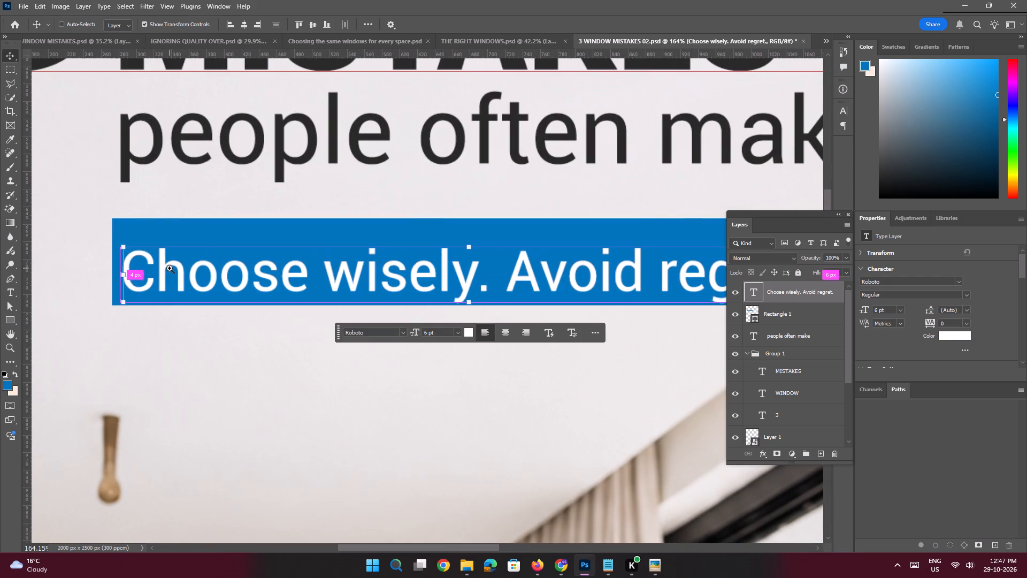
{"action": "left_click_drag", "start_coordinate": [166, 270], "coordinate": [174, 259]}
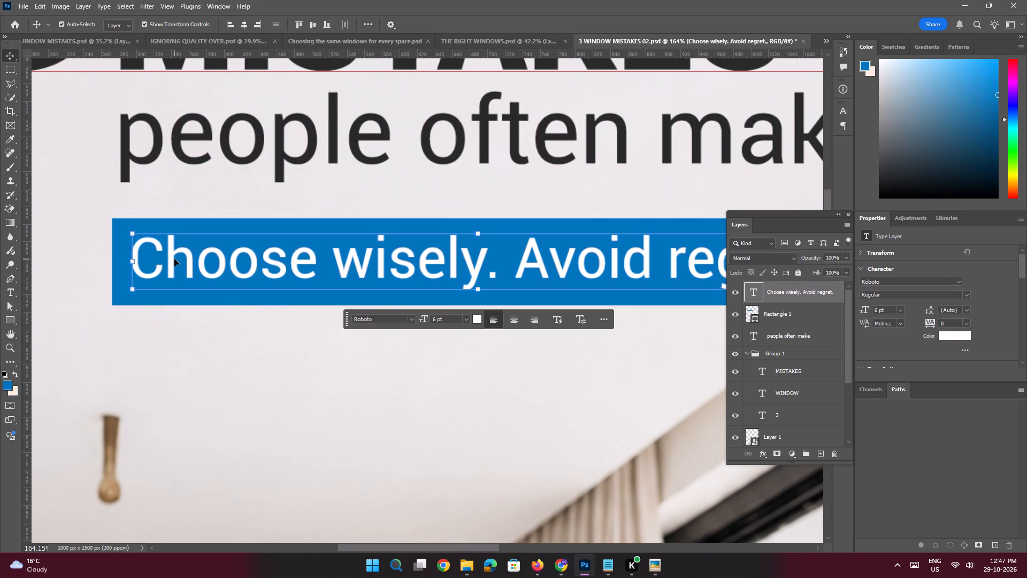
Shorten the blue rectangle from its right side to about 835 px wide, leaving a small margin after "regret.".
{"action": "key", "text": "space"}
{"action": "left_click_drag", "start_coordinate": [225, 253], "coordinate": [179, 237], "text": "ctrl"}
{"action": "left_click_drag", "start_coordinate": [441, 233], "coordinate": [436, 234]}
{"action": "left_click_drag", "start_coordinate": [436, 234], "coordinate": [439, 241], "text": "ctrl"}
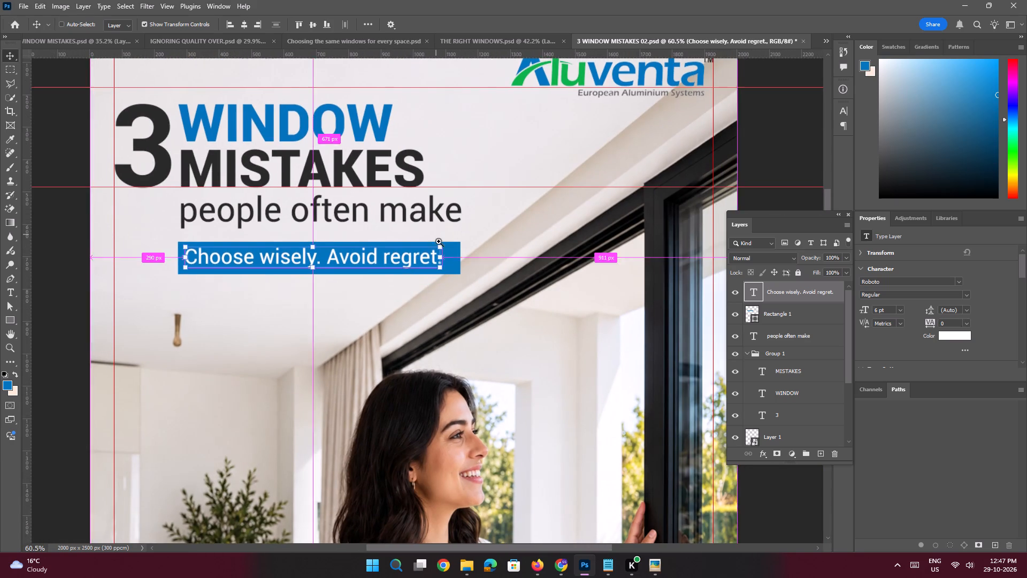
{"action": "left_click_drag", "start_coordinate": [439, 241], "coordinate": [456, 278], "text": "ctrl"}
{"action": "left_click", "coordinate": [464, 280]}
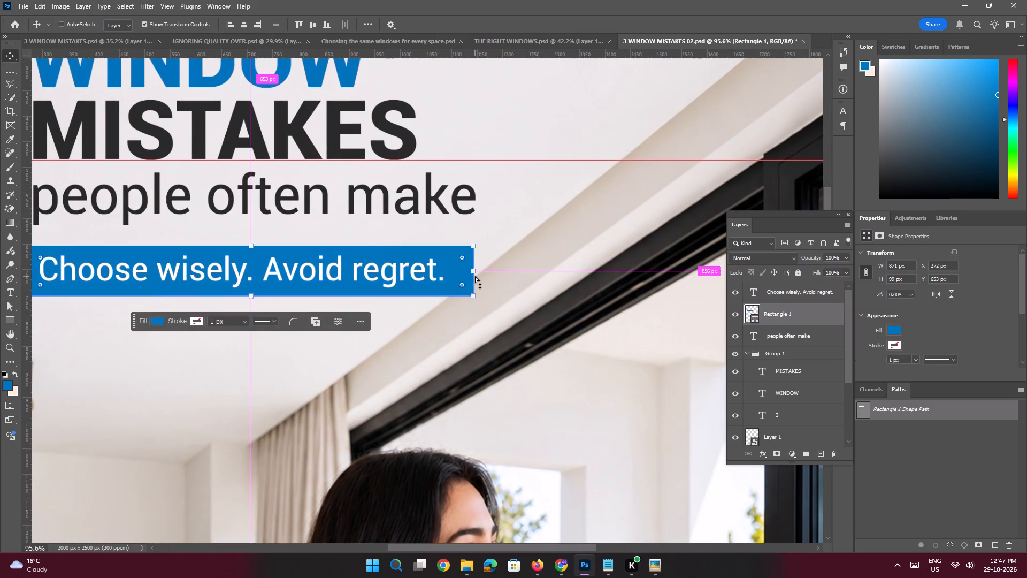
{"action": "key", "text": "ctrl+t"}
{"action": "key", "text": "ctrl+space"}
{"action": "key", "text": "ctrl+space"}
{"action": "key", "text": "ctrl+space"}
{"action": "key", "text": "ctrl+space"}
{"action": "key", "text": "ctrl+space"}
{"action": "key", "text": "ctrl+space"}
{"action": "key", "text": "ctrl+space"}
{"action": "key", "text": "ctrl+space"}
{"action": "key", "text": "ctrl+space"}
{"action": "key", "text": "ctrl+space"}
{"action": "left_click_drag", "start_coordinate": [457, 270], "coordinate": [475, 285], "text": "ctrl"}
{"action": "left_click_drag", "start_coordinate": [480, 272], "coordinate": [474, 271], "text": "shift"}
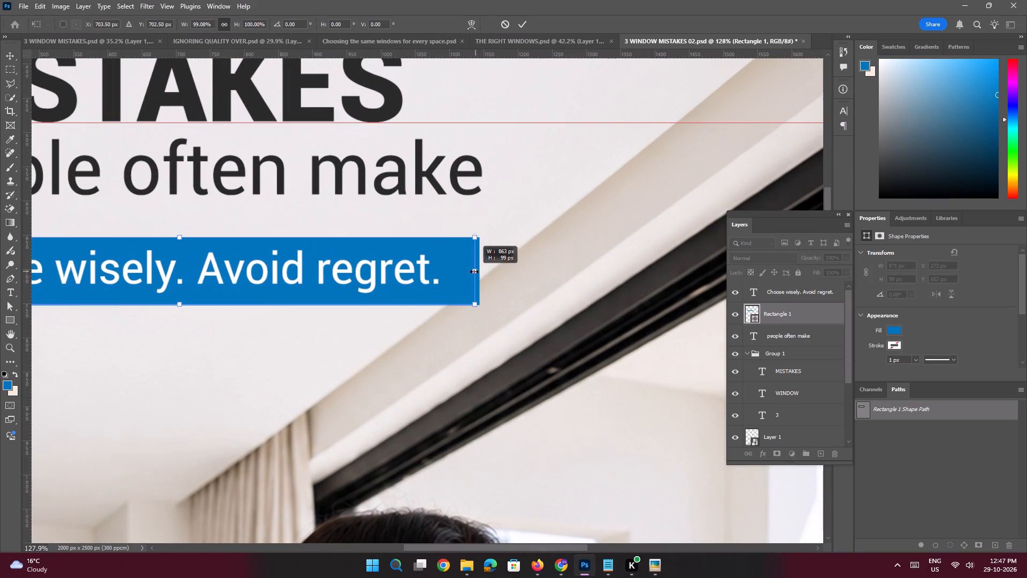
{"action": "left_click_drag", "start_coordinate": [474, 271], "coordinate": [456, 271], "text": "shift"}
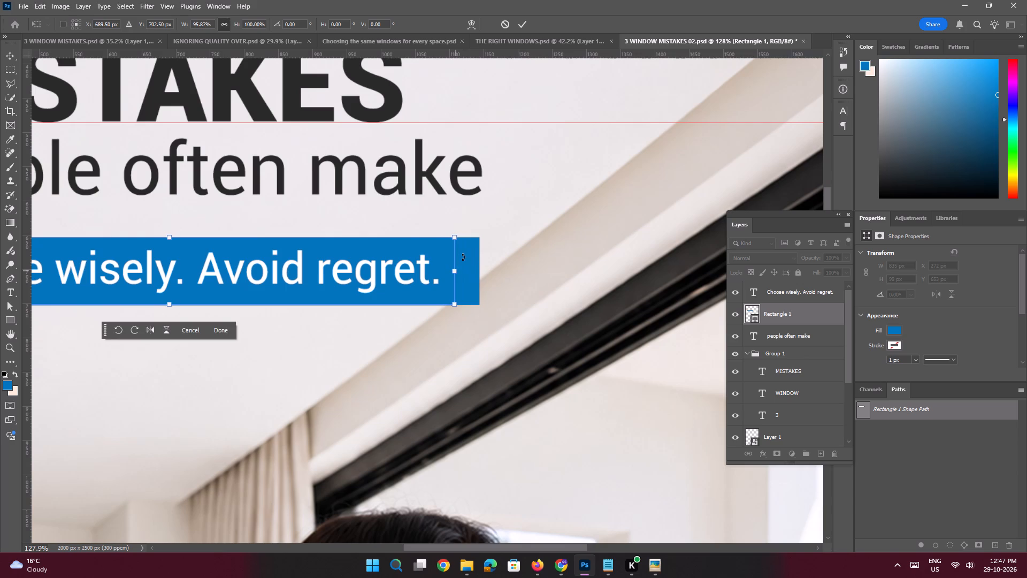
{"action": "key", "text": "Return"}
Slightly round all corners of the blue rectangle and review it against the whole poster.
{"action": "key", "text": "space"}
{"action": "left_click_drag", "start_coordinate": [464, 258], "coordinate": [428, 256], "text": "ctrl"}
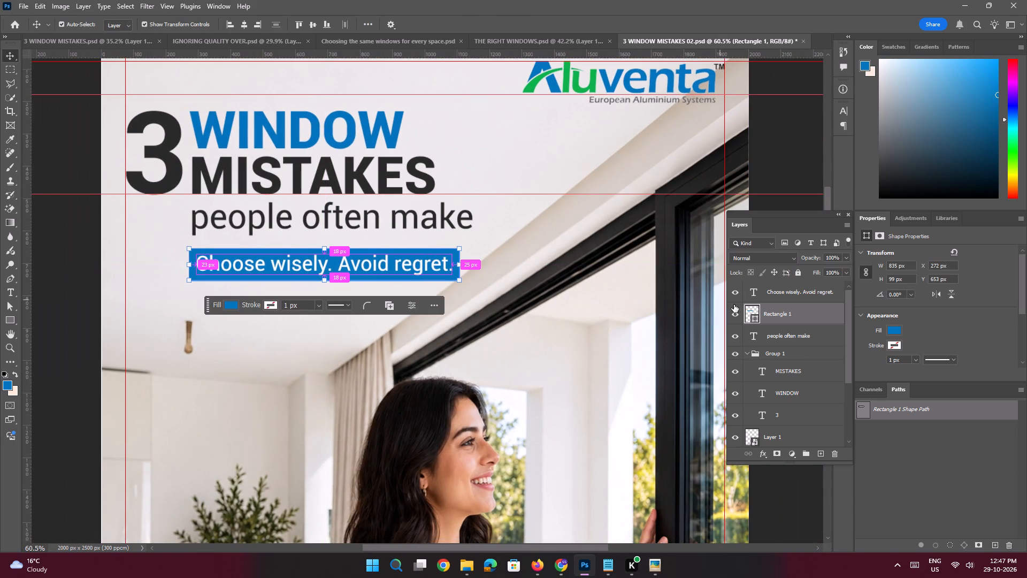
{"action": "scroll", "coordinate": [904, 328], "scroll_direction": "down", "scroll_amount": 5}
{"action": "left_click_drag", "start_coordinate": [879, 344], "coordinate": [882, 344]}
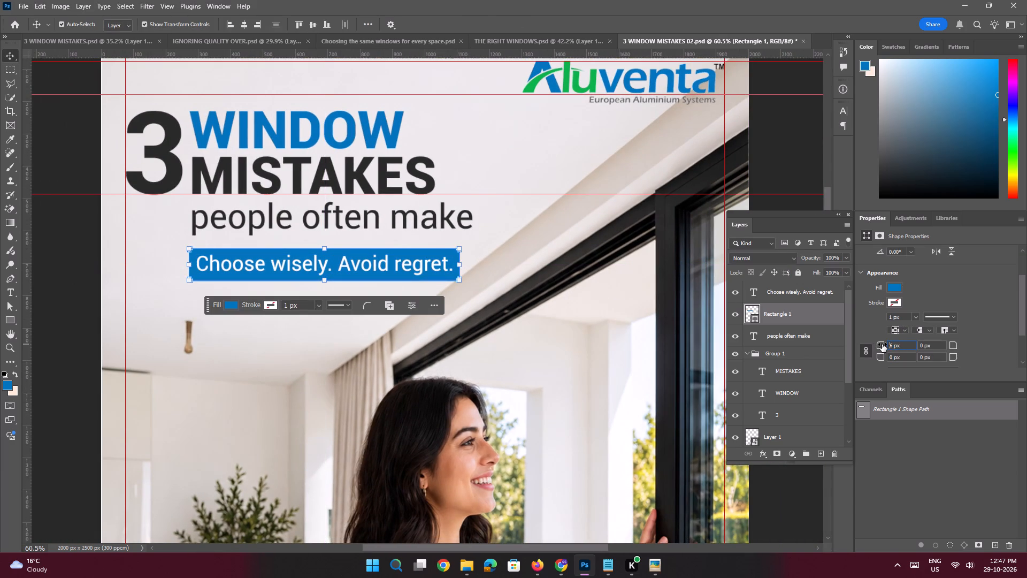
{"action": "left_click_drag", "start_coordinate": [882, 344], "coordinate": [886, 344]}
{"action": "key", "text": "space"}
{"action": "left_click_drag", "start_coordinate": [444, 242], "coordinate": [400, 230], "text": "ctrl"}
{"action": "left_click", "coordinate": [174, 256]}
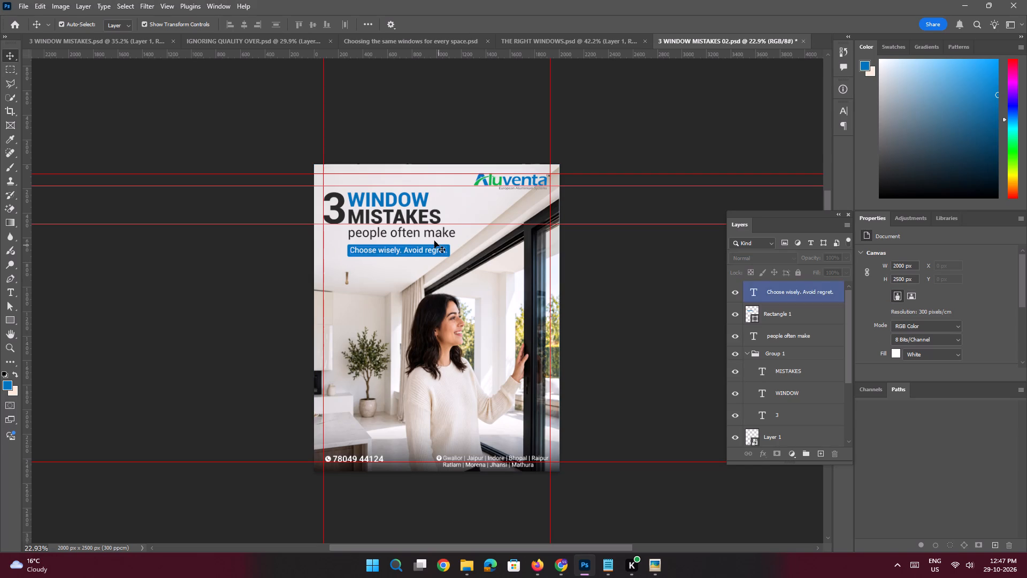
Scale the blue bar and its text together to about 105%, matching the bar's right end to the "people often make" line.
{"action": "key", "text": "space"}
{"action": "left_click_drag", "start_coordinate": [419, 231], "coordinate": [450, 308], "text": "ctrl"}
{"action": "left_click", "coordinate": [425, 273]}
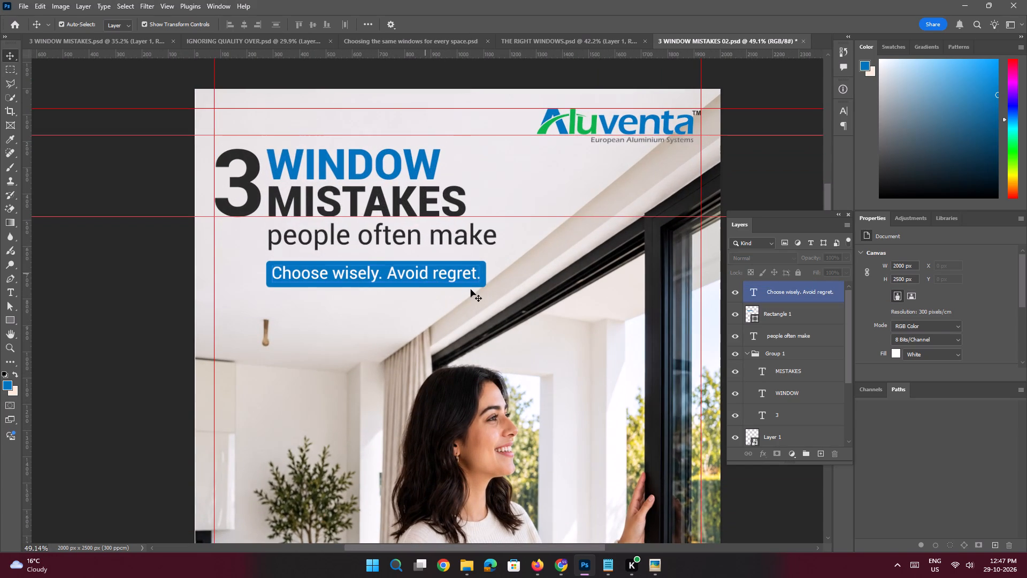
{"action": "key", "text": "space"}
{"action": "left_click_drag", "start_coordinate": [481, 268], "coordinate": [519, 338], "text": "ctrl"}
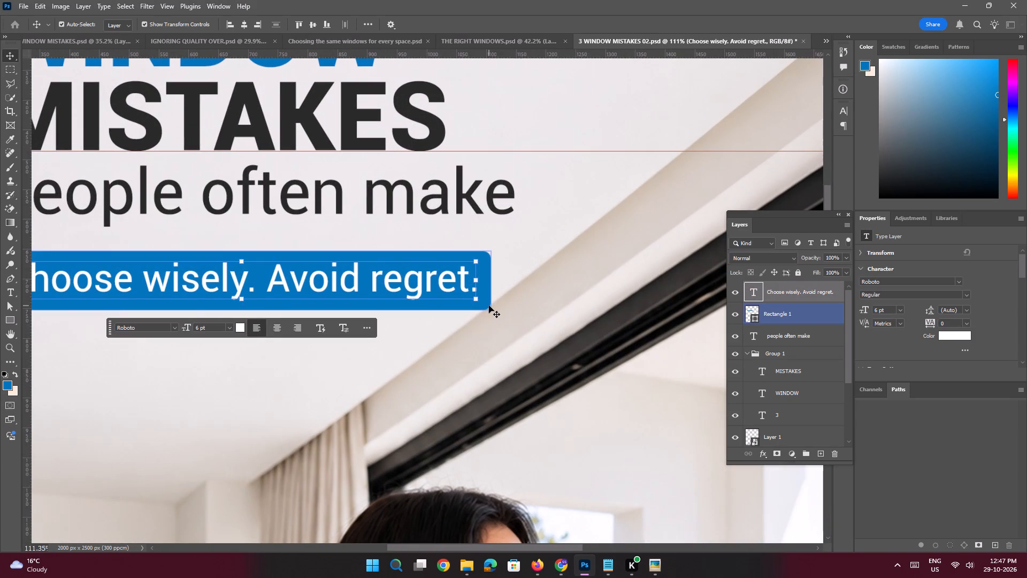
{"action": "left_click", "coordinate": [489, 306], "text": "shift"}
{"action": "key", "text": "ctrl+t"}
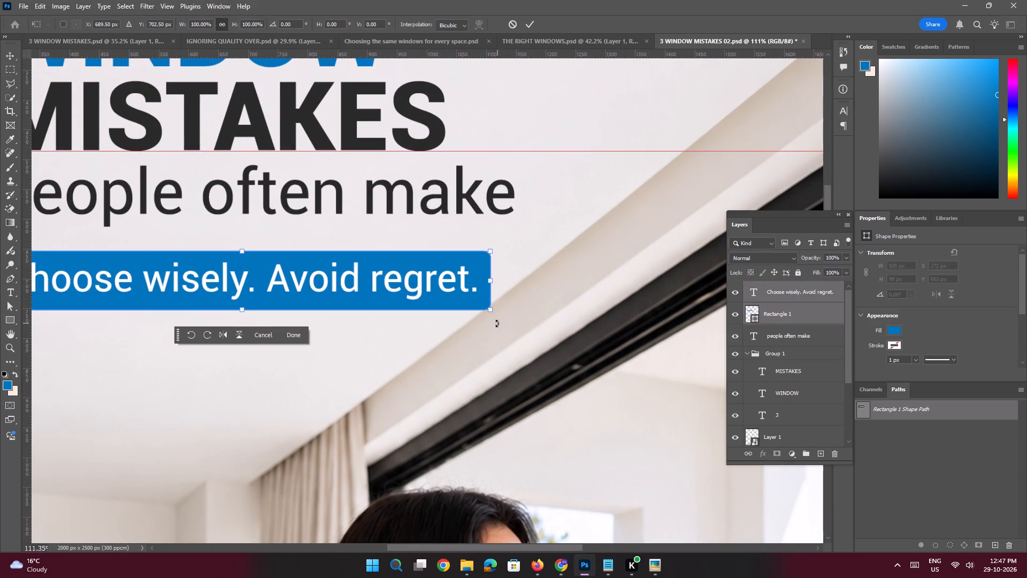
{"action": "left_click_drag", "start_coordinate": [493, 314], "coordinate": [516, 321]}
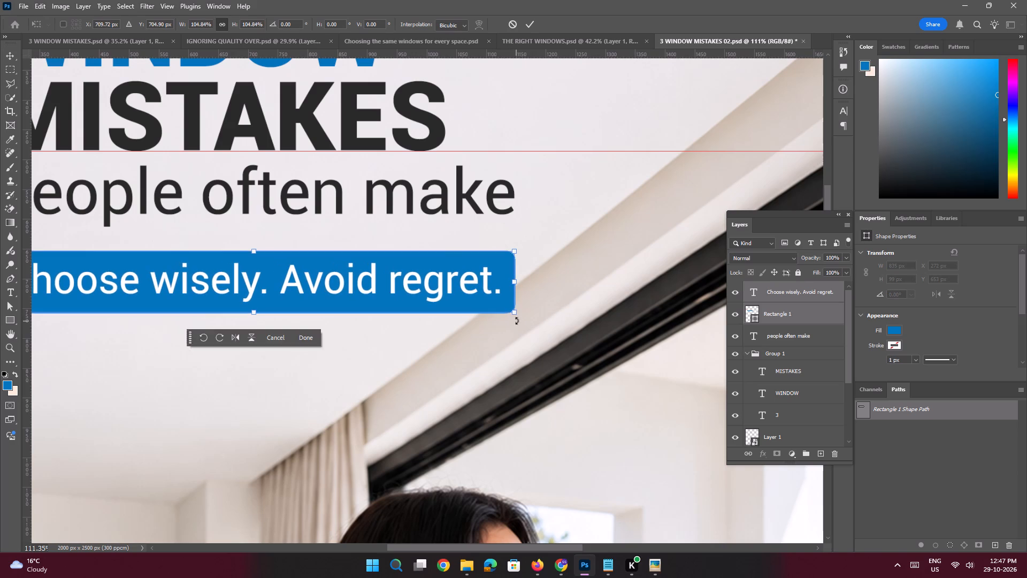
{"action": "key", "text": "Return"}
{"action": "key", "text": "space"}
{"action": "left_click_drag", "start_coordinate": [508, 280], "coordinate": [444, 263], "text": "ctrl"}
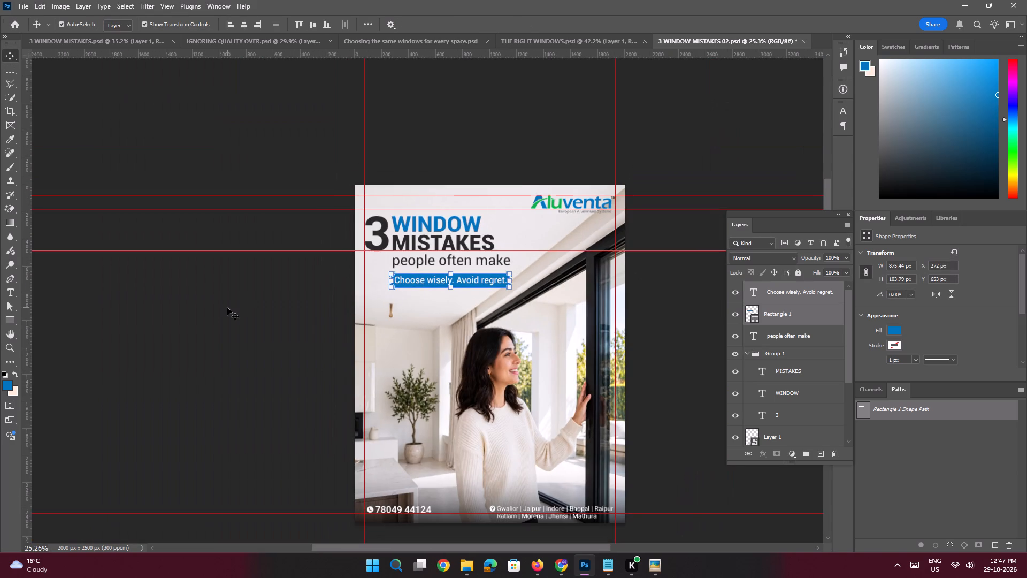
{"action": "left_click", "coordinate": [227, 308]}
{"action": "key", "text": "space"}
{"action": "left_click", "coordinate": [285, 324]}
Hide the document's guides.
{"action": "scroll", "coordinate": [901, 321], "scroll_direction": "down", "scroll_amount": 3}
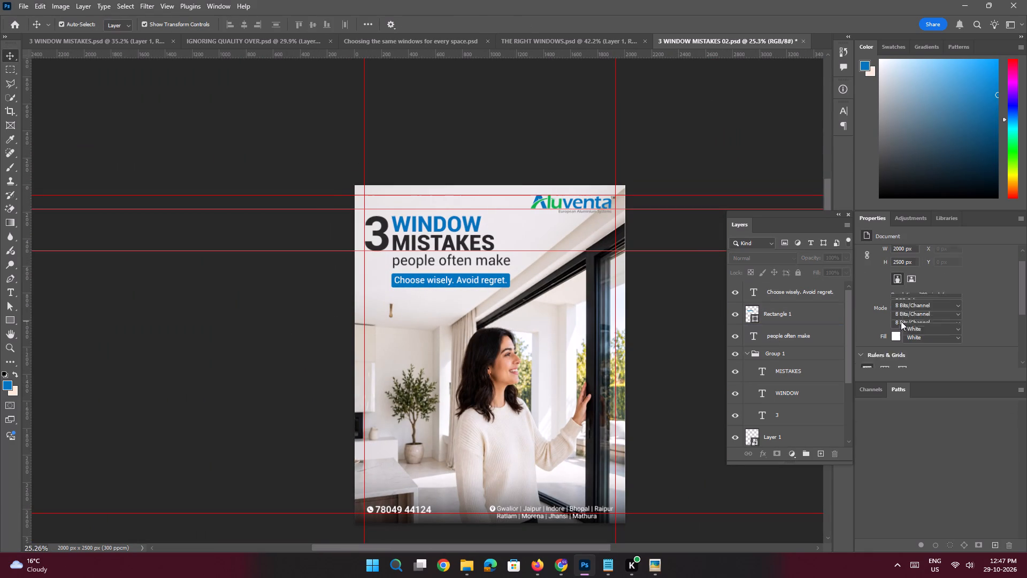
{"action": "scroll", "coordinate": [901, 321], "scroll_direction": "down", "scroll_amount": 6}
{"action": "left_click", "coordinate": [864, 352]}
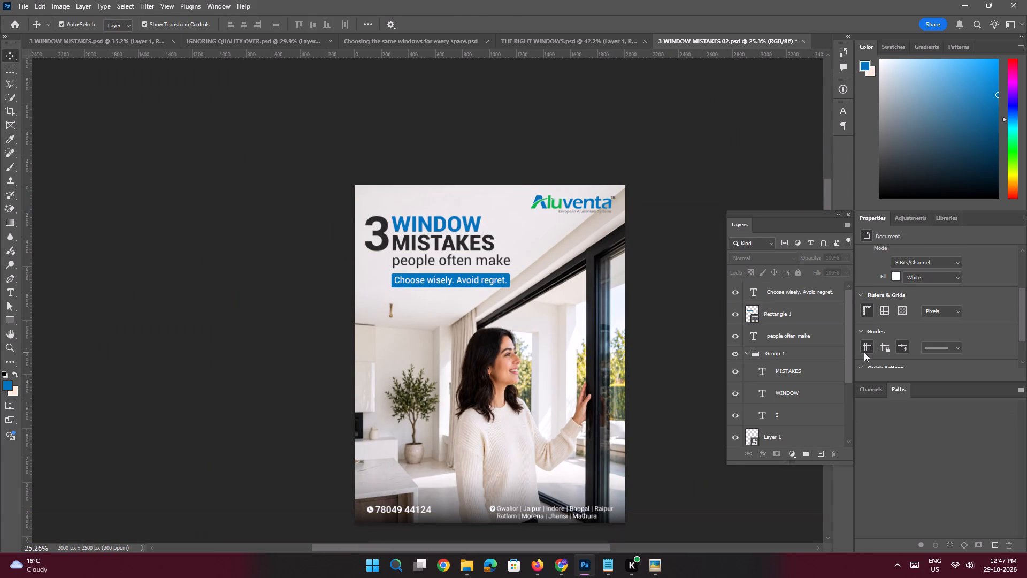
Move "people often make" left to start under the large 3 and nudge it slightly down.
{"action": "key", "text": "space"}
{"action": "left_click_drag", "start_coordinate": [419, 246], "coordinate": [447, 294], "text": "ctrl"}
{"action": "left_click", "coordinate": [474, 277]}
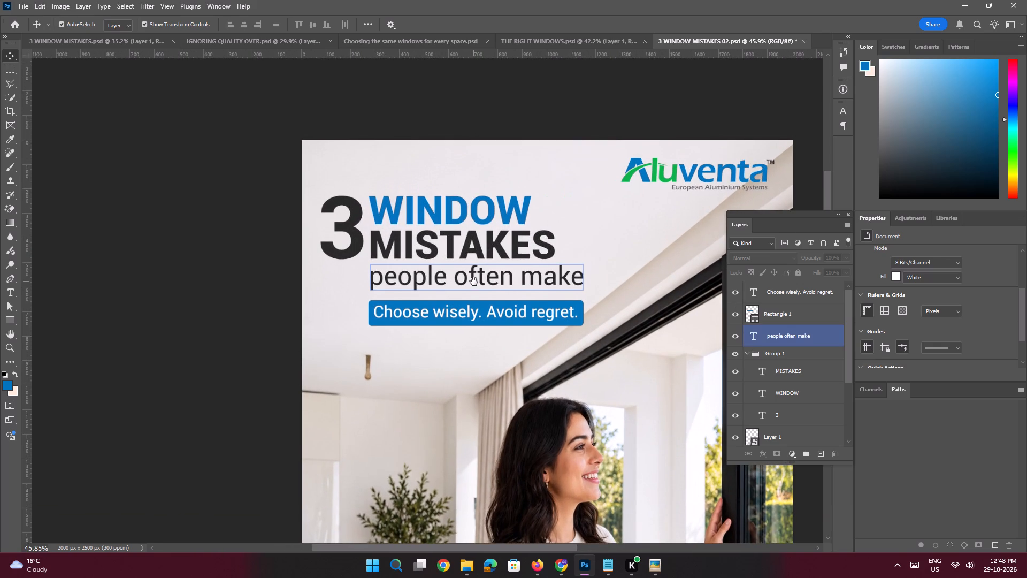
{"action": "left_click", "coordinate": [474, 282]}
{"action": "left_click_drag", "start_coordinate": [482, 282], "coordinate": [461, 283], "text": "shift"}
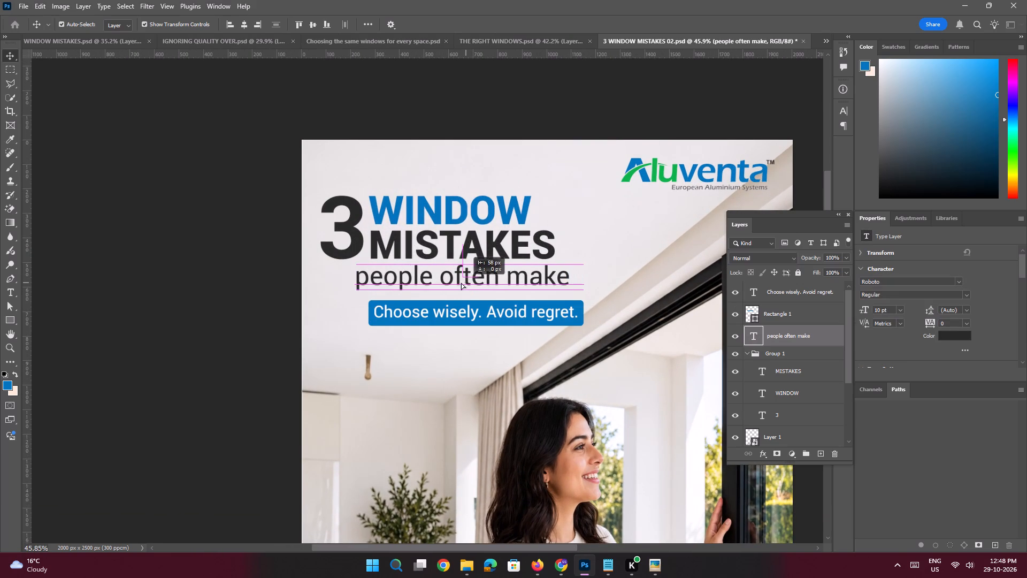
{"action": "left_click_drag", "start_coordinate": [461, 283], "coordinate": [434, 284], "text": "shift"}
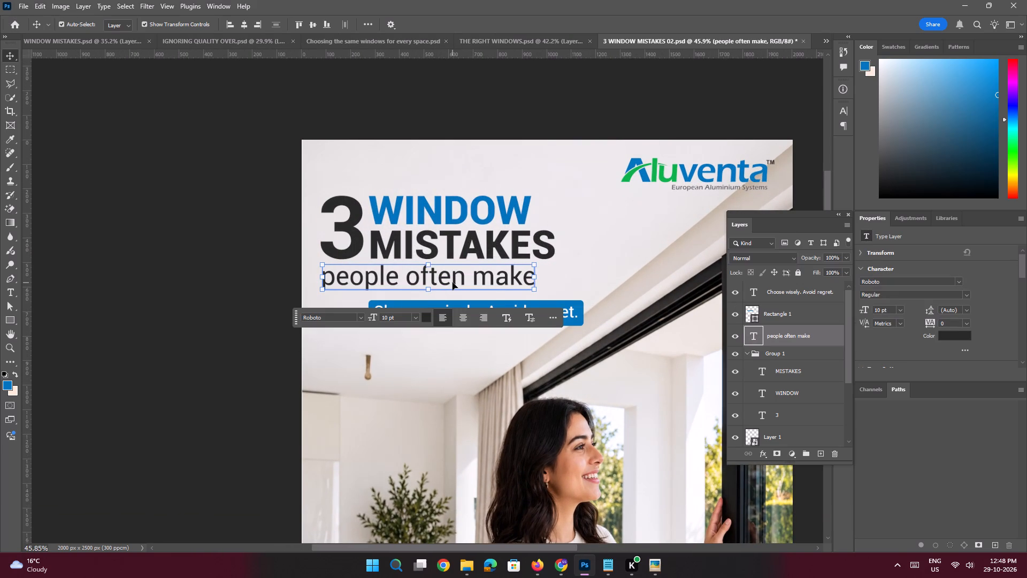
{"action": "key", "text": "shift+Down"}
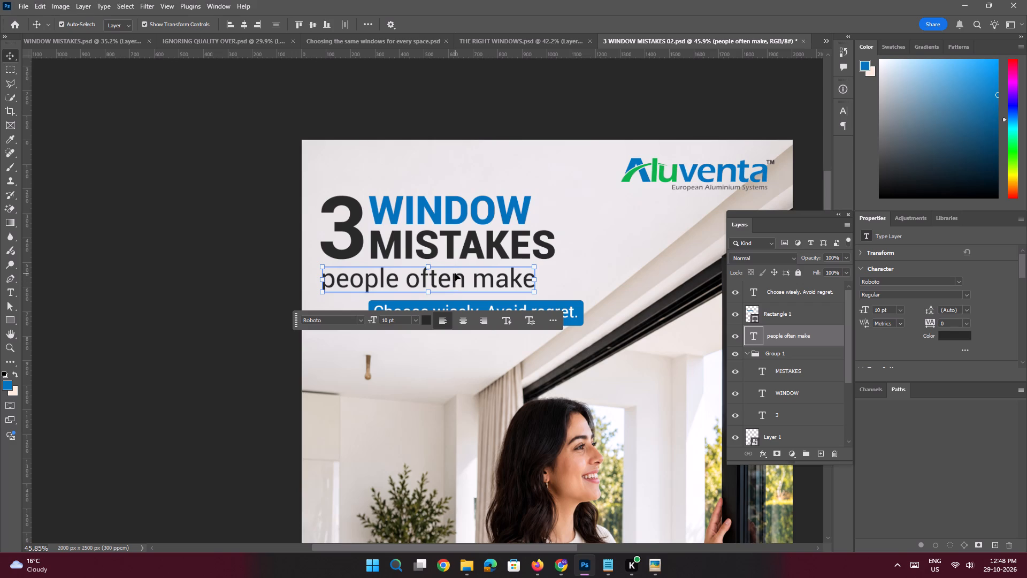
Switch the Move tool's auto-select target from Layer to Group.
{"action": "left_click", "coordinate": [465, 211]}
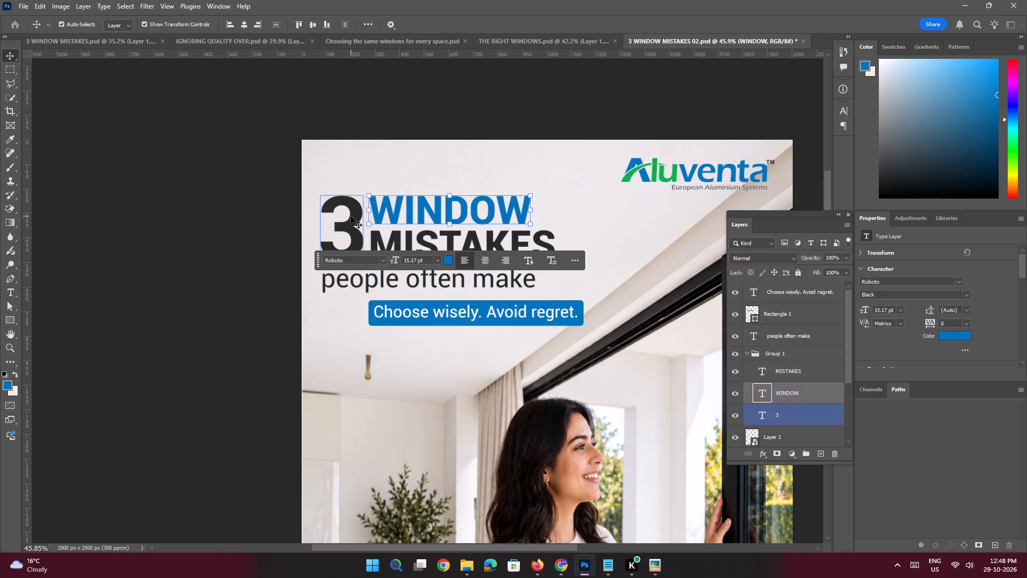
{"action": "left_click", "coordinate": [126, 26]}
{"action": "left_click", "coordinate": [121, 37]}
{"action": "left_click", "coordinate": [118, 94]}
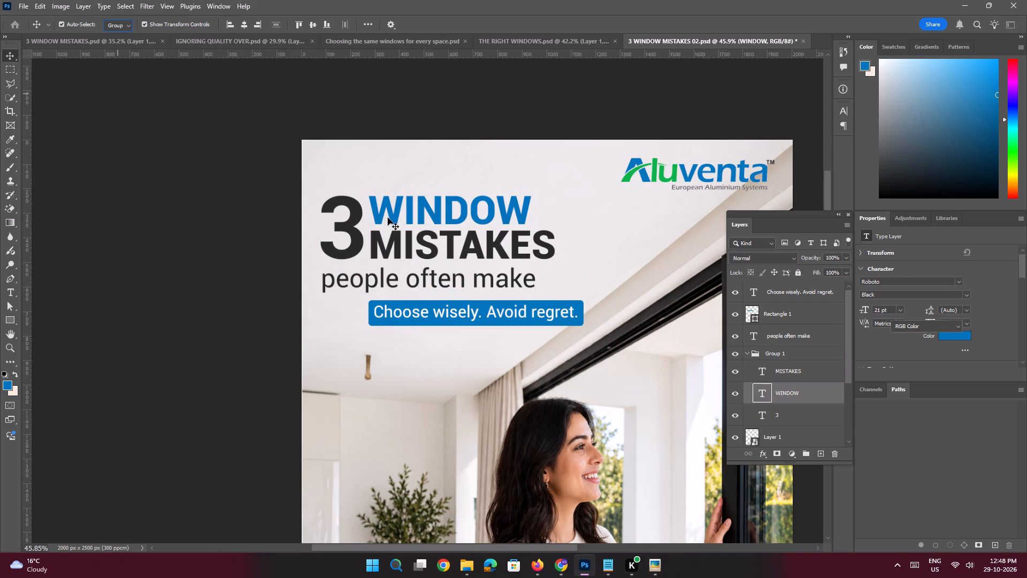
Scale the "3 WINDOW MISTAKES" group down to about 88% and move it down close above "people often make".
{"action": "left_click", "coordinate": [388, 217]}
{"action": "left_click_drag", "start_coordinate": [558, 260], "coordinate": [550, 260]}
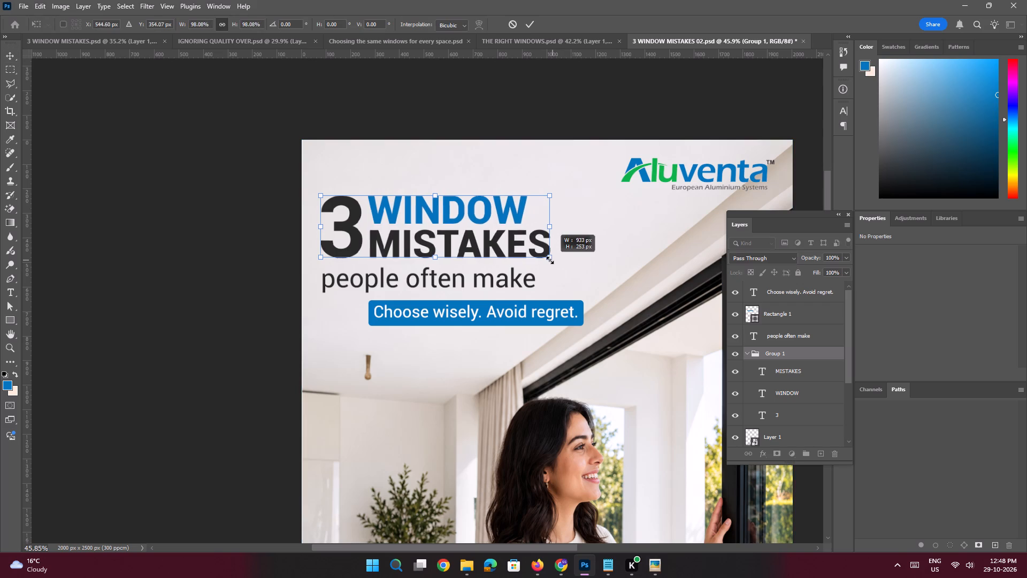
{"action": "left_click_drag", "start_coordinate": [550, 260], "coordinate": [528, 260]}
{"action": "left_click_drag", "start_coordinate": [458, 231], "coordinate": [457, 236], "text": "shift"}
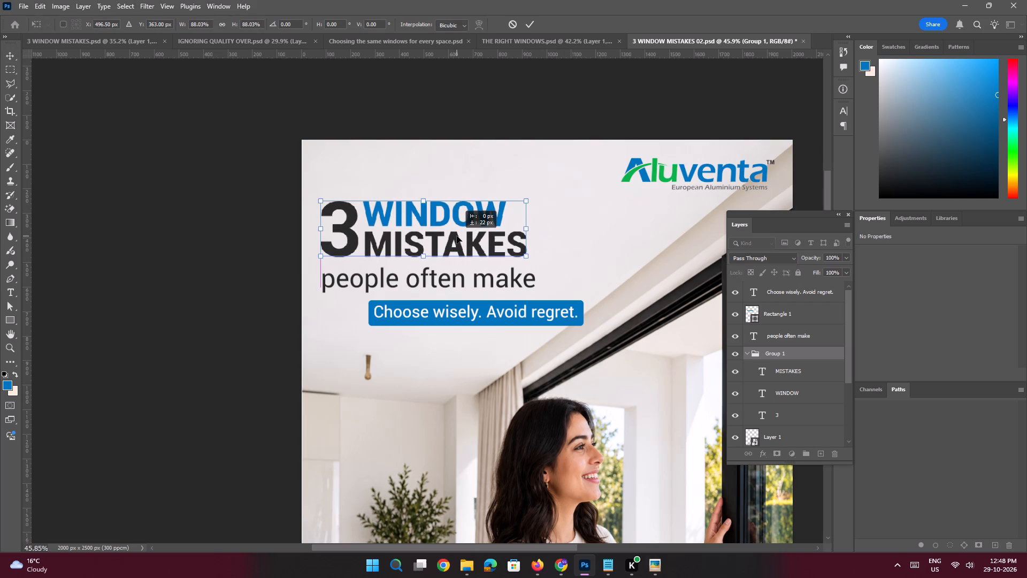
{"action": "left_click_drag", "start_coordinate": [457, 236], "coordinate": [457, 242], "text": "shift"}
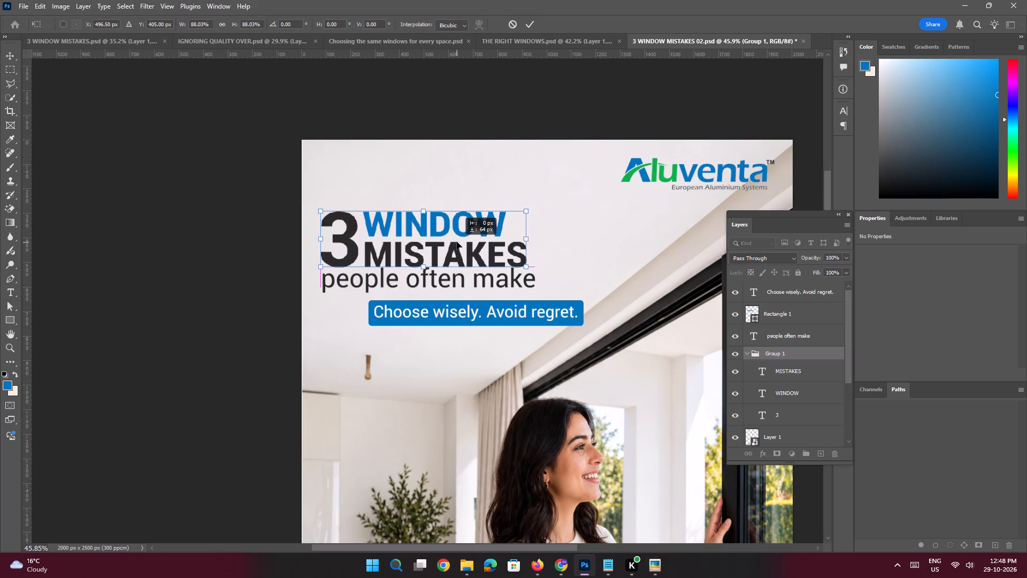
{"action": "left_click_drag", "start_coordinate": [457, 242], "coordinate": [457, 239], "text": "shift"}
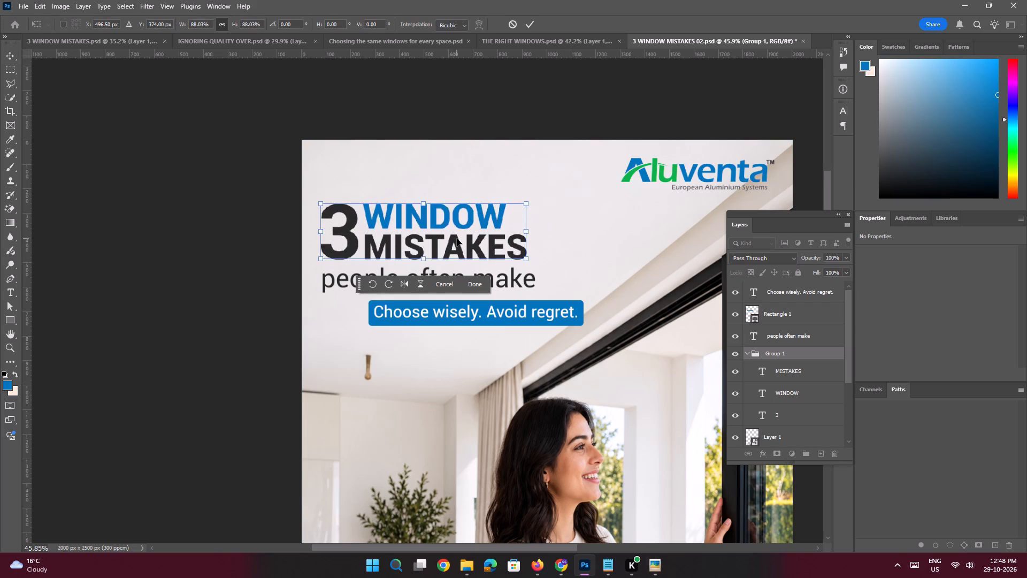
{"action": "key", "text": "Return"}
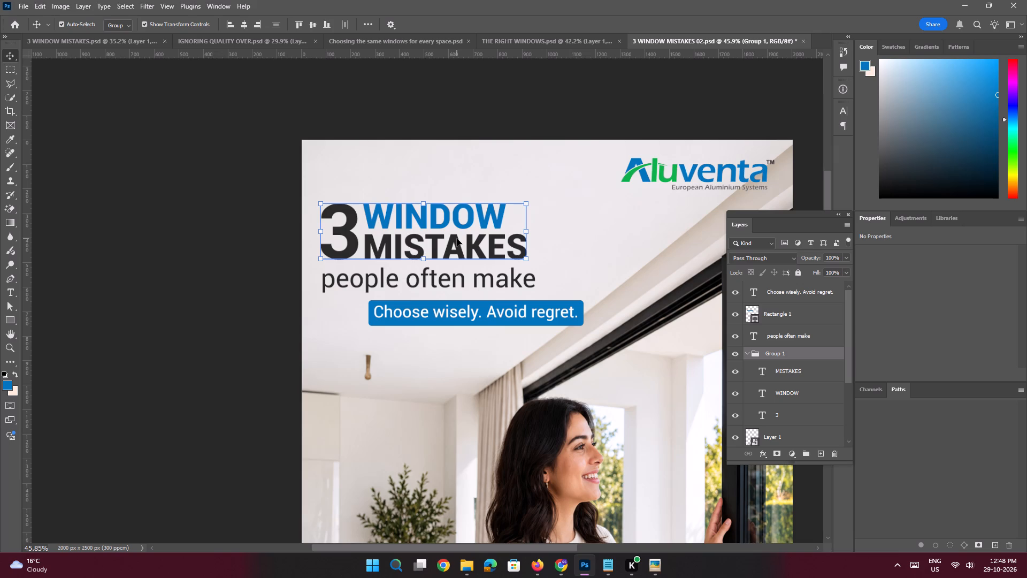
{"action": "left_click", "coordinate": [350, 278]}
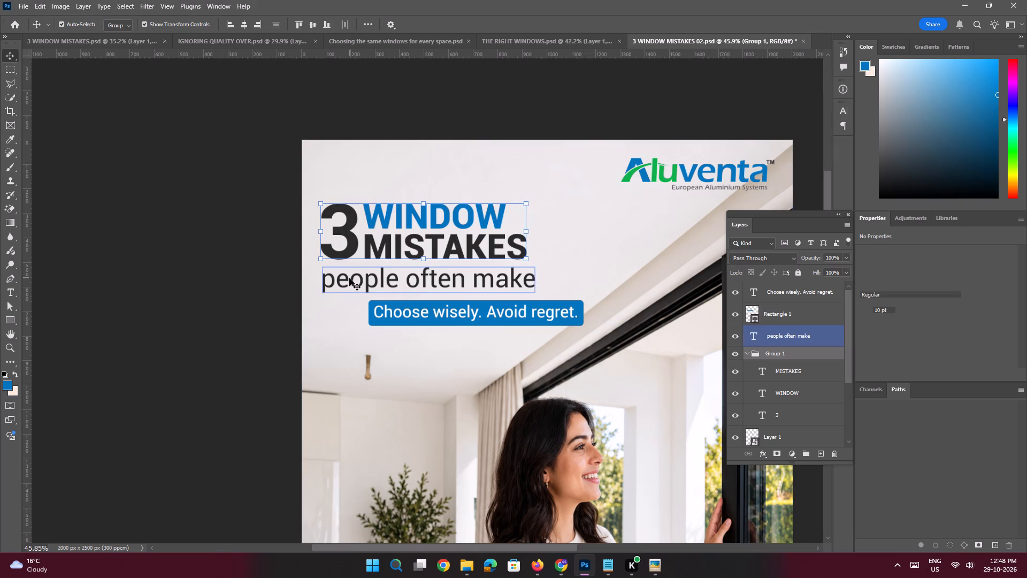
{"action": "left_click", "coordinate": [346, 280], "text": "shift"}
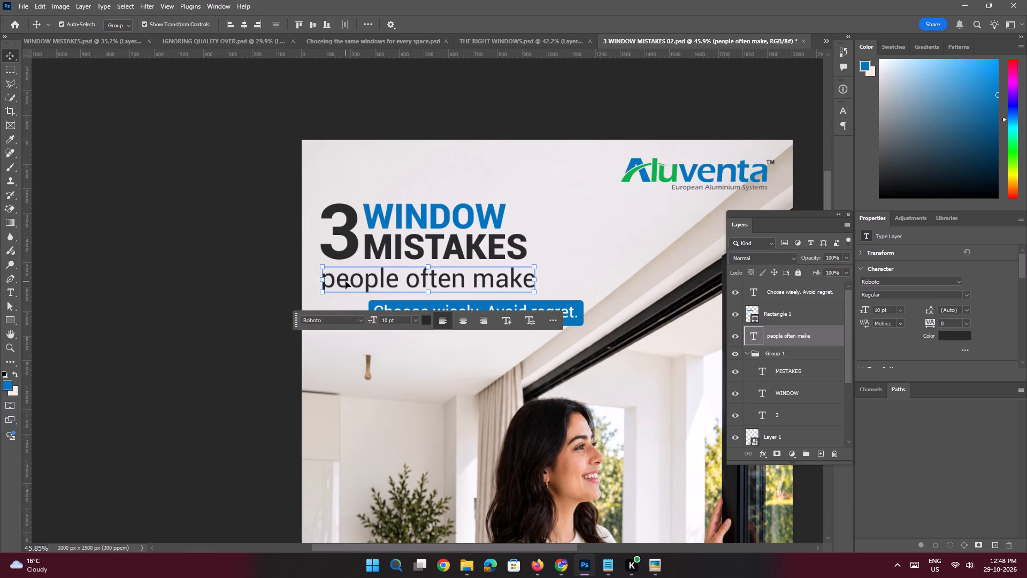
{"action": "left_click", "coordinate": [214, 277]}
Move the "Choose wisely. Avoid regret." text and its blue bar together leftward to align under "people often make", with the bar at X 82 px.
{"action": "key", "text": "space"}
{"action": "left_click_drag", "start_coordinate": [397, 314], "coordinate": [408, 327], "text": "ctrl"}
{"action": "left_click", "coordinate": [401, 315]}
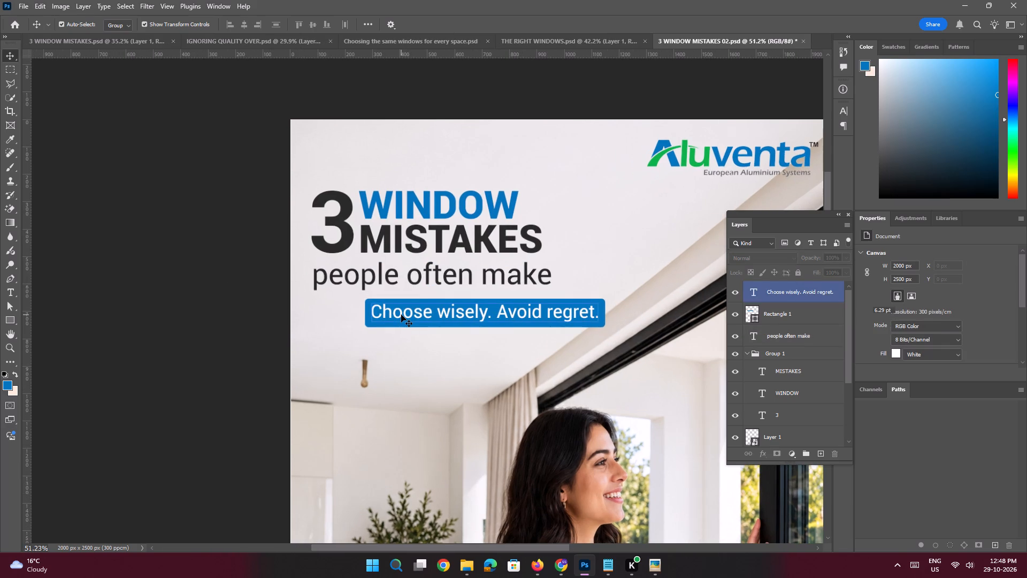
{"action": "key", "text": "ctrl+space"}
{"action": "key", "text": "ctrl+space"}
{"action": "key", "text": "ctrl+space"}
{"action": "key", "text": "ctrl+space"}
{"action": "key", "text": "ctrl+space"}
{"action": "key", "text": "ctrl+space"}
{"action": "key", "text": "ctrl+space"}
{"action": "key", "text": "ctrl+space"}
{"action": "key", "text": "ctrl+space"}
{"action": "key", "text": "ctrl+space"}
{"action": "key", "text": "ctrl+space"}
{"action": "key", "text": "ctrl+space"}
{"action": "key", "text": "ctrl+space"}
{"action": "left_click_drag", "start_coordinate": [379, 308], "coordinate": [432, 382], "text": "ctrl"}
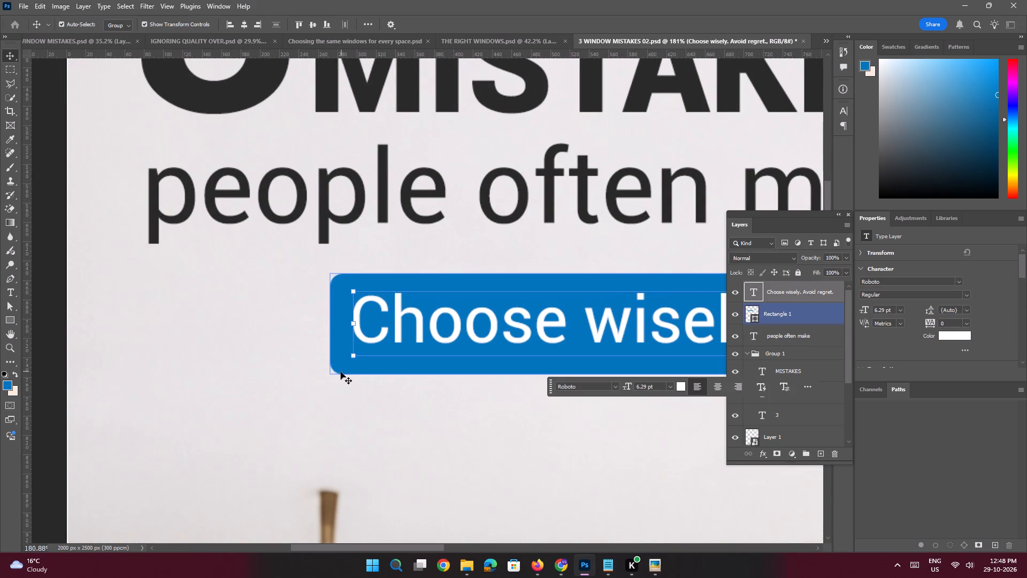
{"action": "left_click", "coordinate": [341, 372], "text": "shift"}
{"action": "key", "text": "space"}
{"action": "left_click_drag", "start_coordinate": [374, 343], "coordinate": [320, 325], "text": "ctrl"}
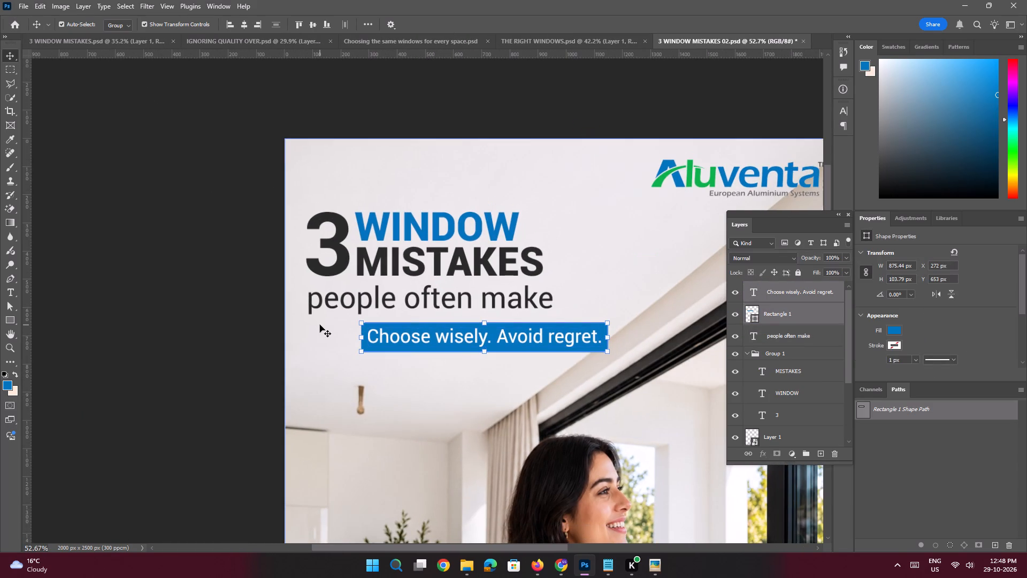
{"action": "key", "text": "shift+Left"}
{"action": "key", "text": "shift+Left"}
{"action": "key", "text": "shift+Left"}
{"action": "key", "text": "shift+Left"}
{"action": "key", "text": "shift+Left"}
{"action": "key", "text": "shift+Left"}
{"action": "key", "text": "shift+Left"}
{"action": "key", "text": "shift+Left"}
{"action": "key", "text": "shift+Left"}
{"action": "key", "text": "shift+Left"}
{"action": "key", "text": "shift+Left"}
{"action": "key", "text": "shift+Left"}
{"action": "key", "text": "shift+Left"}
{"action": "key", "text": "shift+Left"}
{"action": "key", "text": "shift+Left"}
{"action": "key", "text": "shift+Left"}
{"action": "key", "text": "shift+Left"}
{"action": "key", "text": "shift+Left"}
{"action": "key", "text": "shift+Left"}
{"action": "key", "text": "shift+Left"}
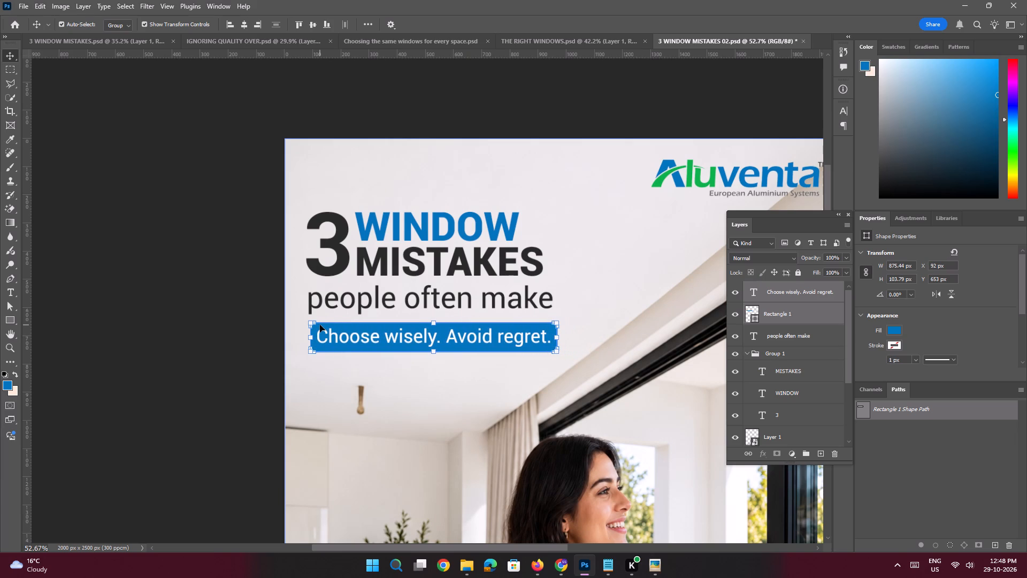
{"action": "key", "text": "shift+Left"}
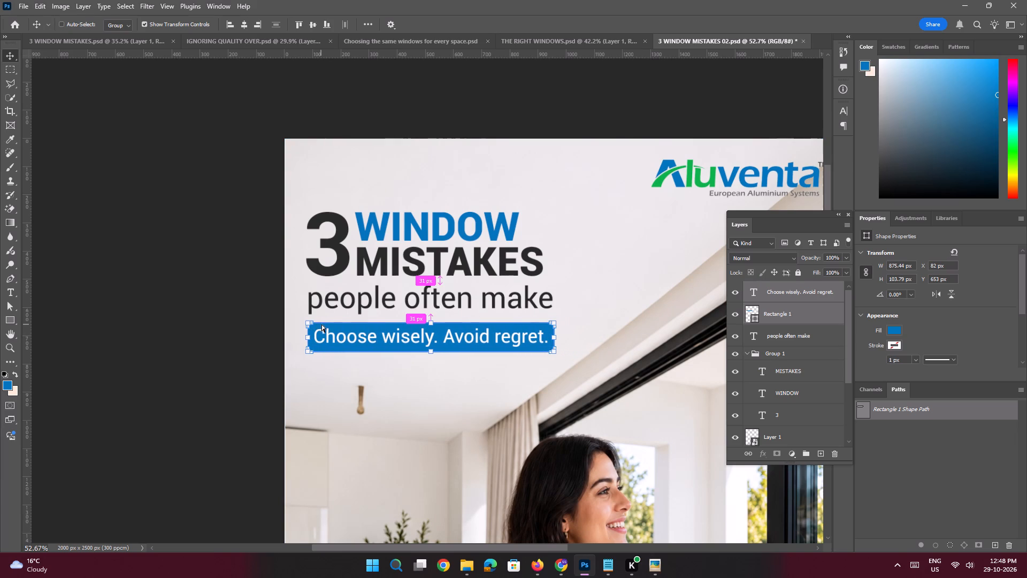
Scale the blue bar and its text together to about 102%, making the bar about 893 px wide, and deselect them.
{"action": "key", "text": "ctrl+t"}
{"action": "left_click_drag", "start_coordinate": [556, 356], "coordinate": [561, 357]}
{"action": "key", "text": "Return"}
{"action": "key", "text": "space"}
{"action": "left_click_drag", "start_coordinate": [542, 338], "coordinate": [494, 323], "text": "ctrl"}
{"action": "left_click", "coordinate": [214, 325]}
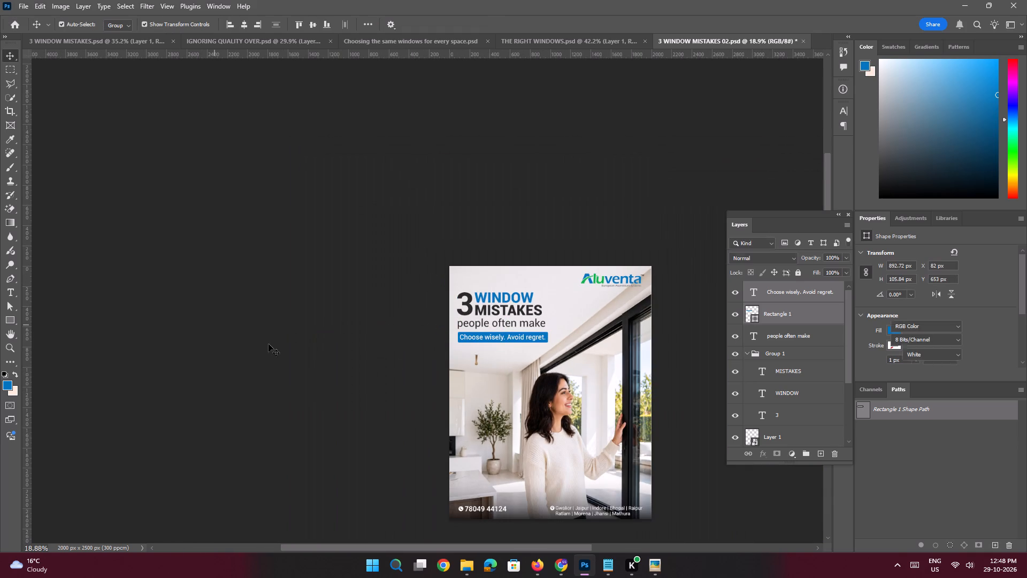
Check the whole poster layout and save the 3 WINDOW MISTAKES 02 document.
{"action": "key", "text": "space"}
{"action": "left_click_drag", "start_coordinate": [476, 341], "coordinate": [494, 362], "text": "ctrl"}
{"action": "left_click_drag", "start_coordinate": [548, 360], "coordinate": [387, 230]}
{"action": "key", "text": "ctrl+s"}
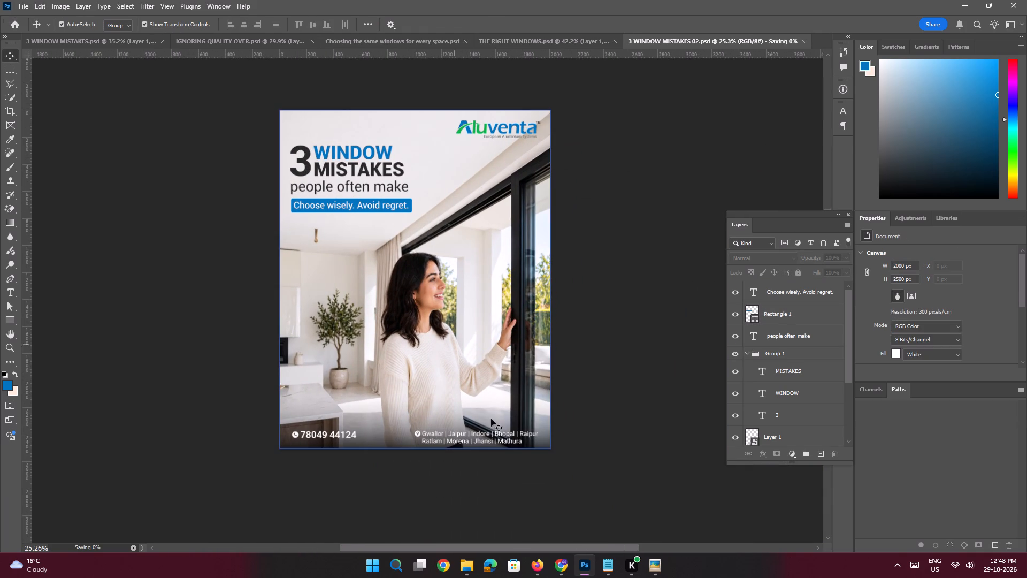